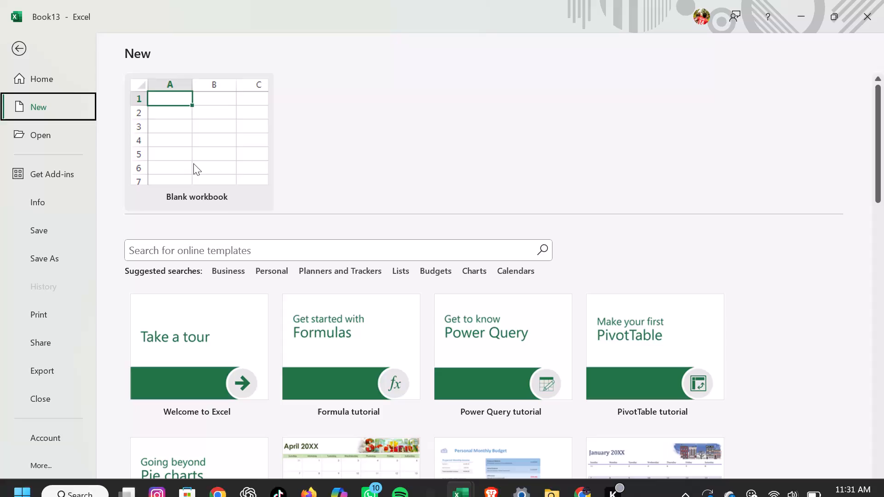
# Create a new blank workbook.
pyautogui.click(193, 163)
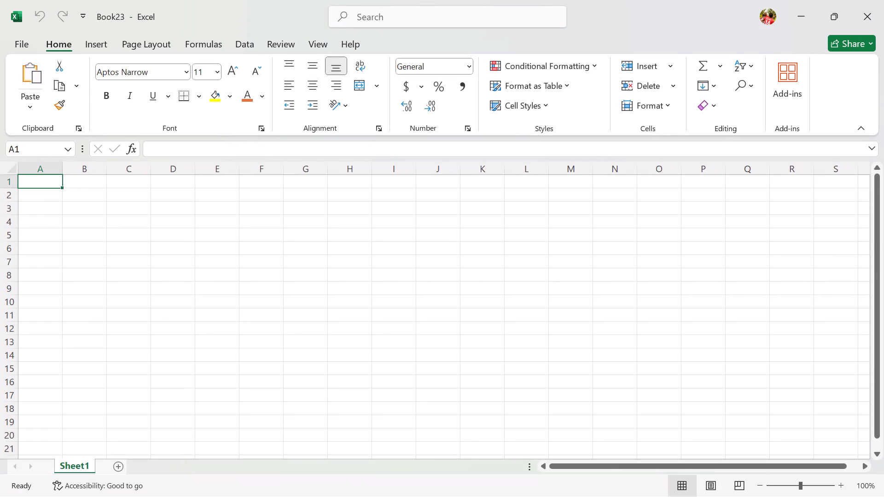
# Enter the column heading NAME in cell A1.
pyautogui.click(41, 185)
pyautogui.write('na')
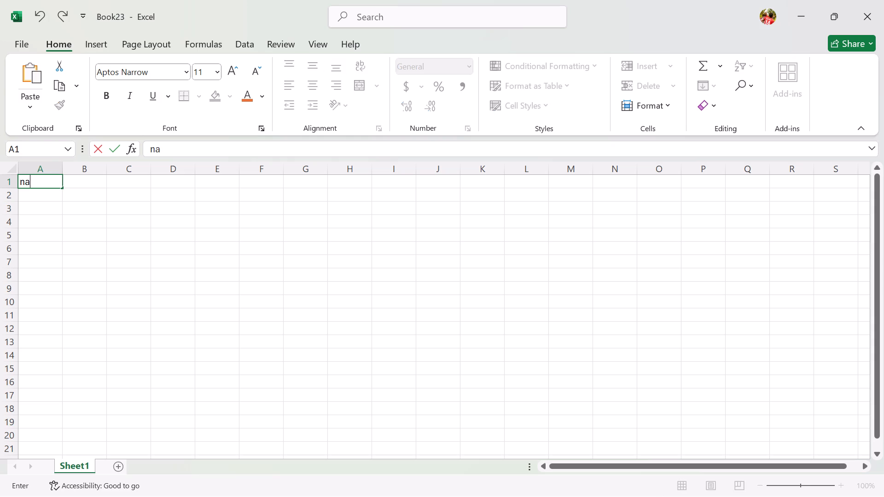
pyautogui.press('BackSpace')
pyautogui.press('BackSpace')
pyautogui.press('BackSpace')
pyautogui.write('NAME')
pyautogui.press('Return')
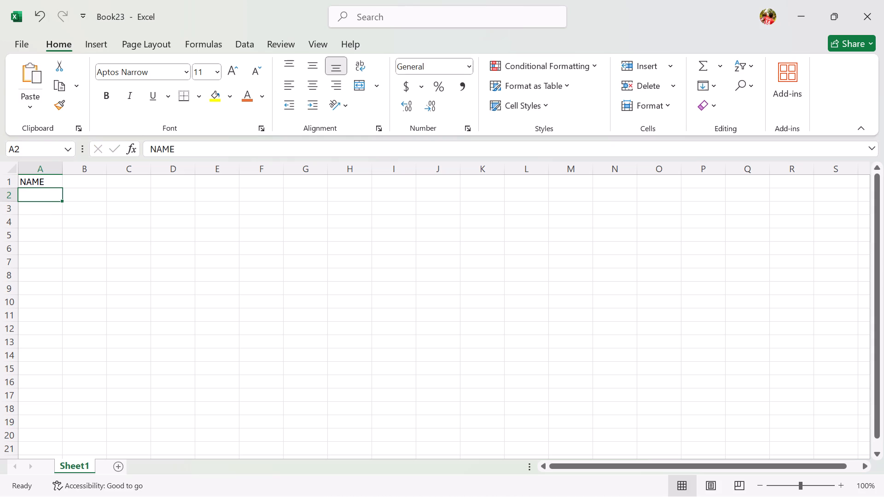
# Fill cells A2 to A9 under the heading with the initials I, B, D, E, E, L, D and K.
pyautogui.press('i')
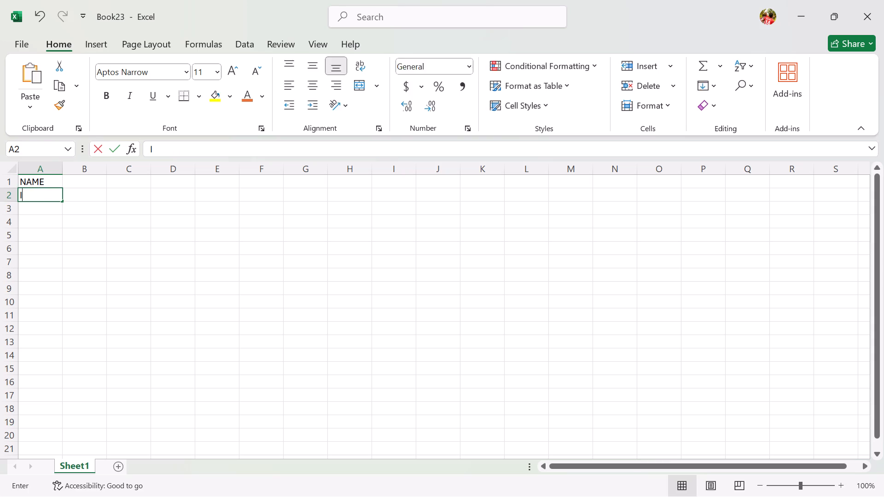
pyautogui.press('Return')
pyautogui.press('b')
pyautogui.press('Return')
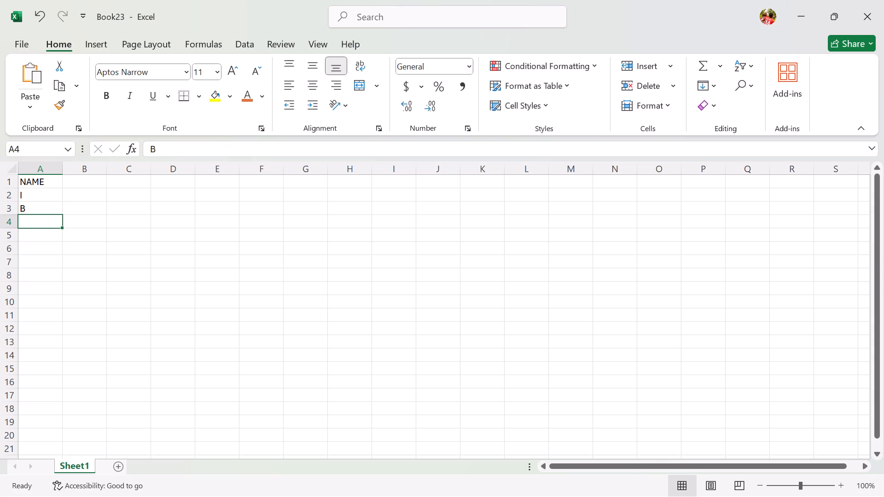
pyautogui.press('d')
pyautogui.press('Return')
pyautogui.press('e')
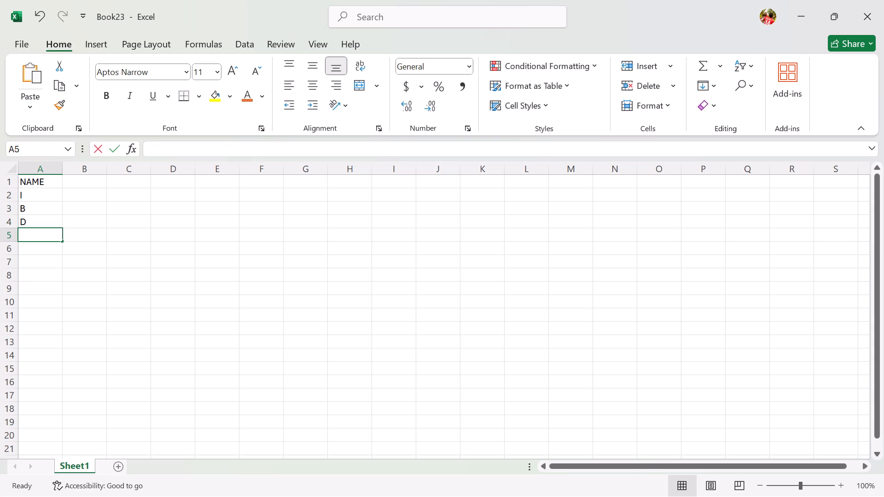
pyautogui.press('Return')
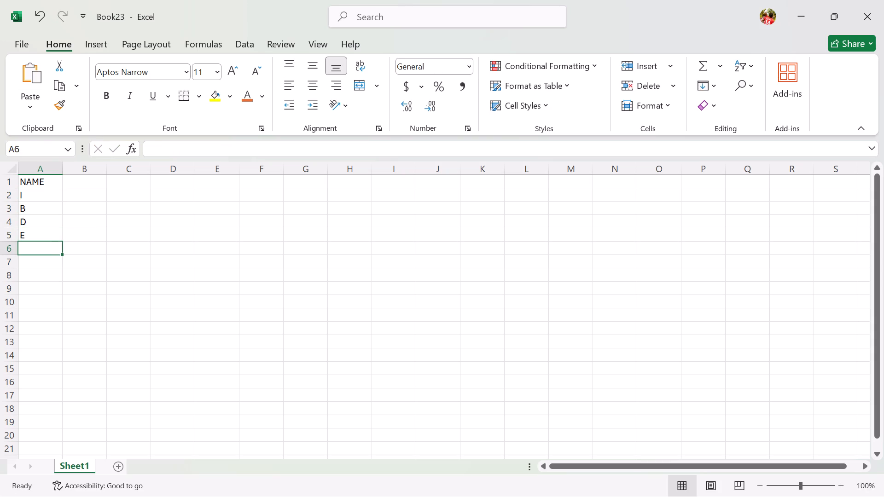
pyautogui.press('e')
pyautogui.press('Return')
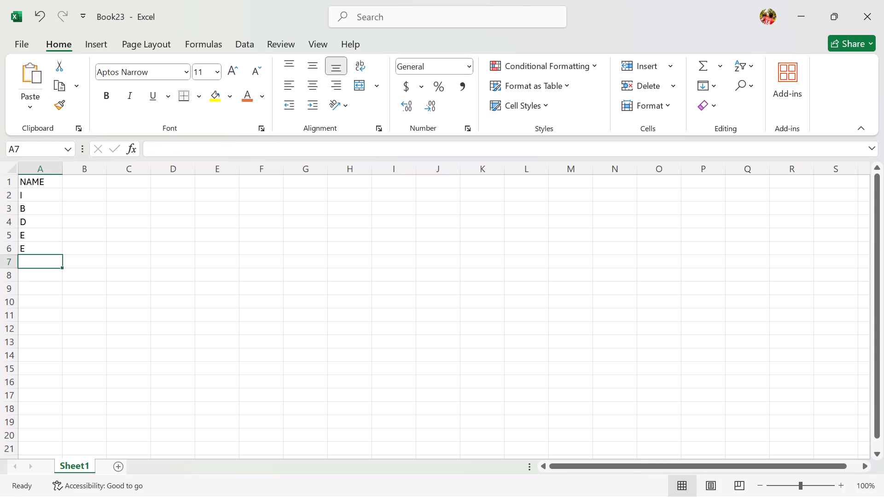
pyautogui.press('l')
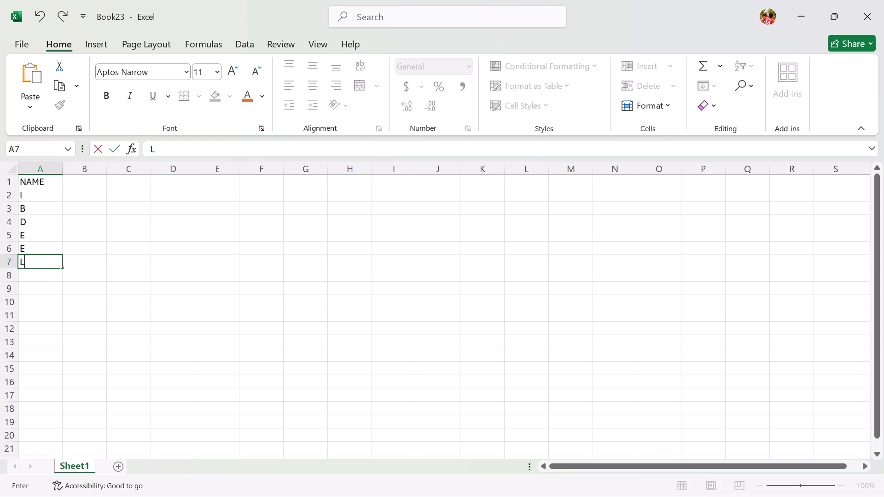
pyautogui.press('Return')
pyautogui.press('d')
pyautogui.press('Return')
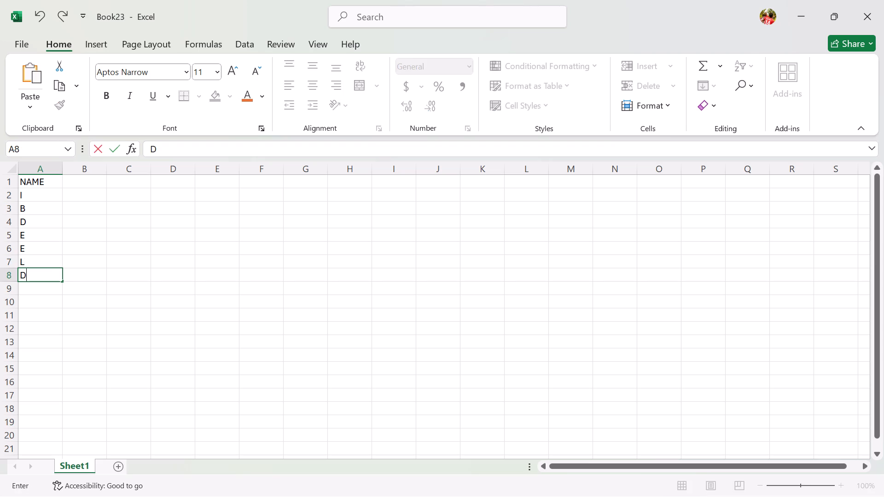
pyautogui.press('k')
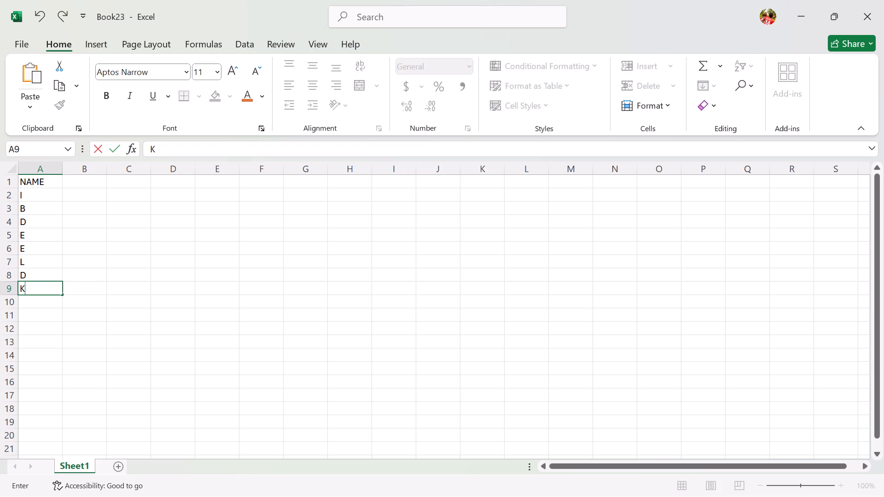
# Replace the initial in cell A2 with saac.
pyautogui.click(27, 199)
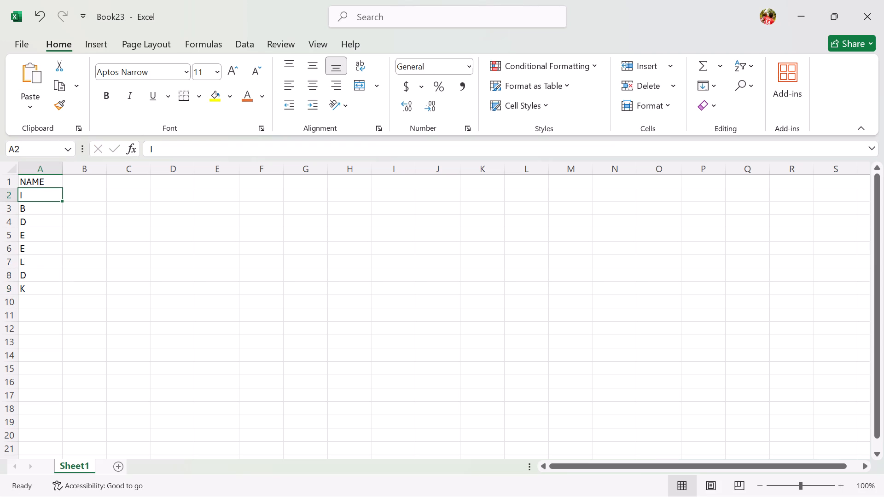
pyautogui.write('saaa')
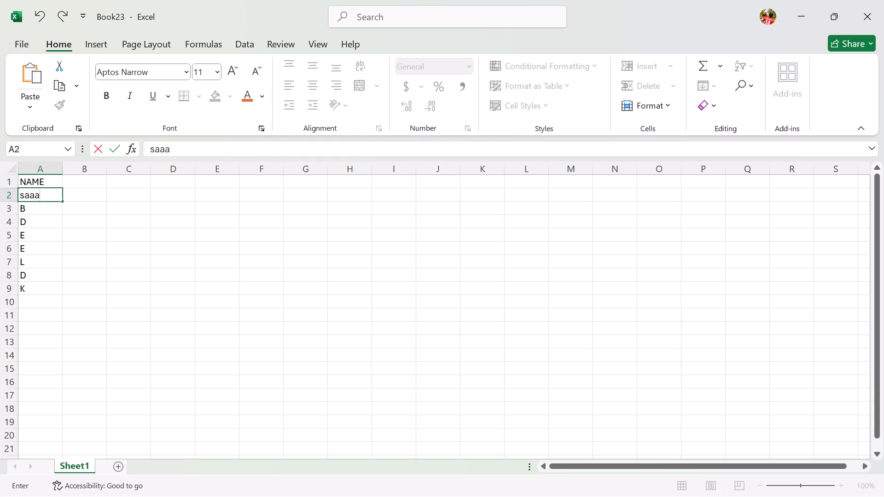
pyautogui.press('BackSpace')
pyautogui.press('c')
pyautogui.press('Return')
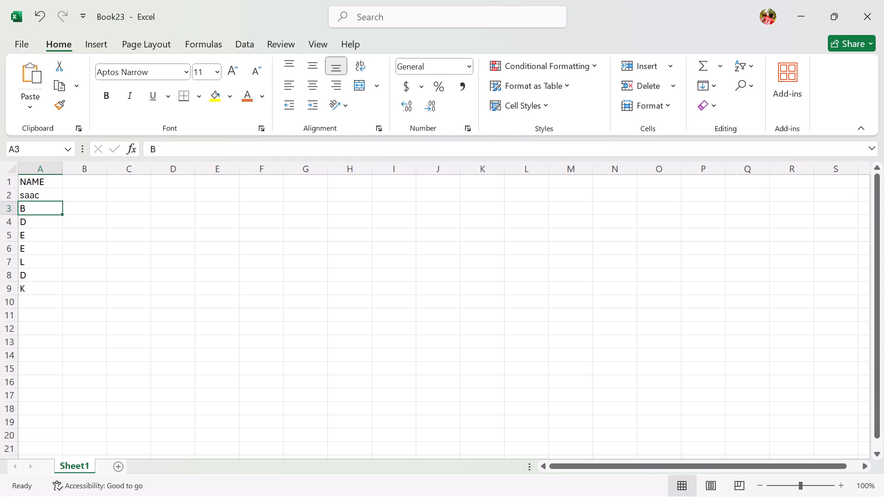
# Complete the initials in cells A3 and A4 to read Brian and Diana.
pyautogui.tripleClick(33, 204)
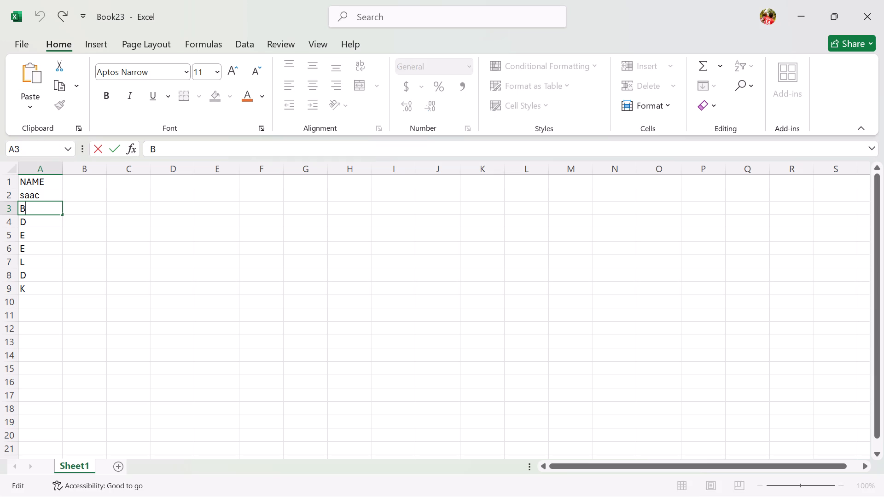
pyautogui.write('riam')
pyautogui.press('BackSpace')
pyautogui.press('n')
pyautogui.doubleClick(51, 226)
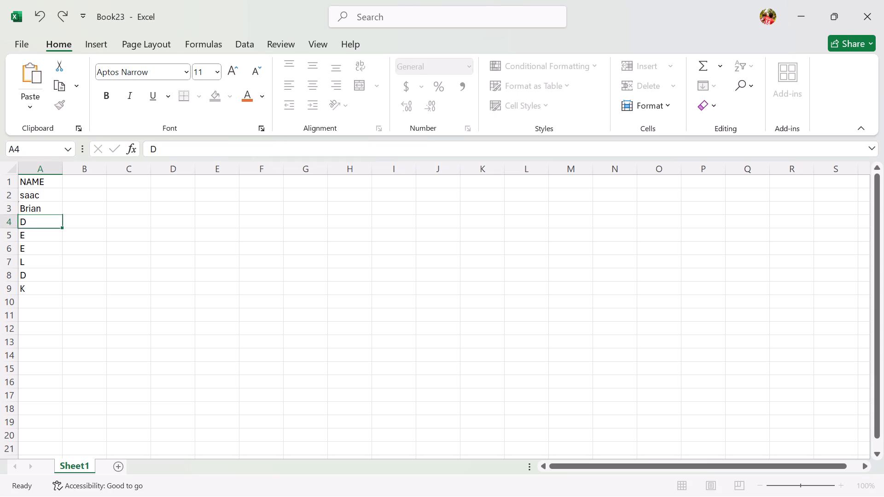
pyautogui.doubleClick(51, 224)
pyautogui.write('iama')
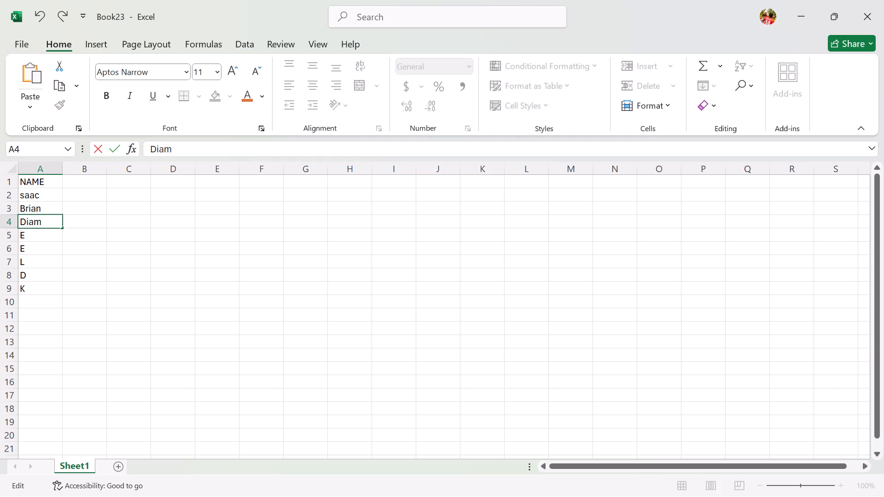
pyautogui.press('BackSpace')
pyautogui.press('BackSpace')
pyautogui.write('na')
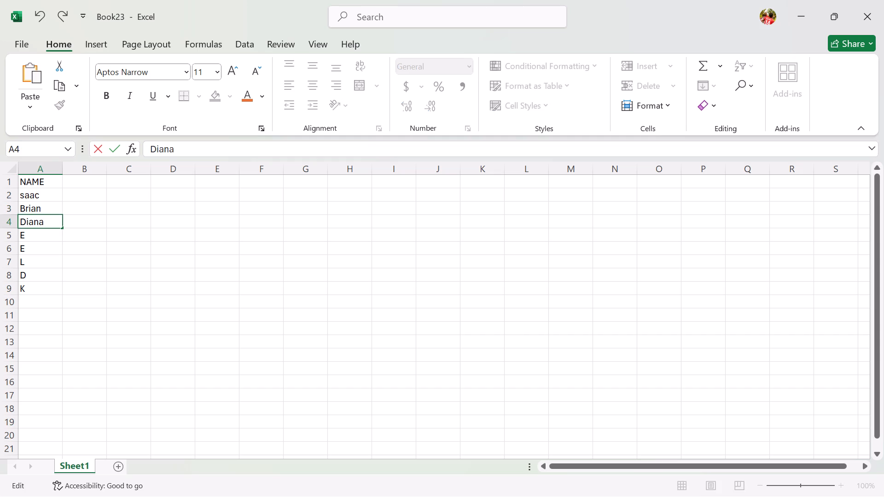
# Complete the initials in cells A5 and A6 to read Ezra and Ezron.
pyautogui.click(50, 235)
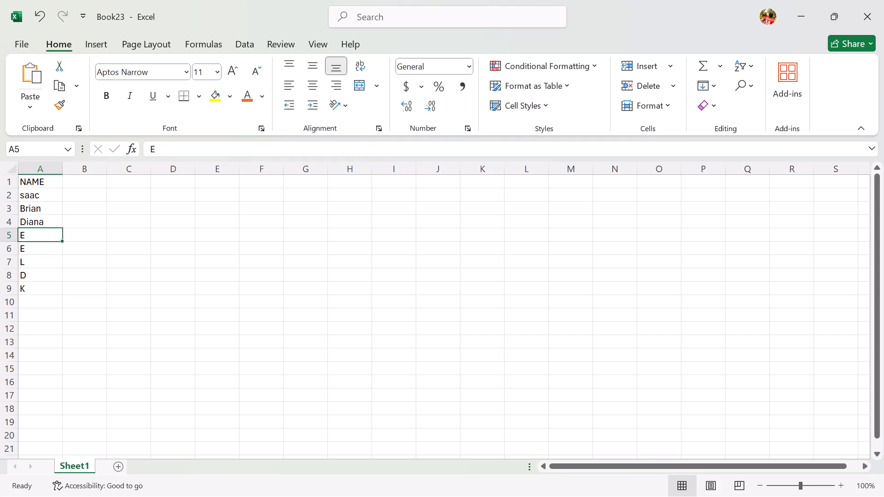
pyautogui.doubleClick(50, 235)
pyautogui.write('zra')
pyautogui.press('Return')
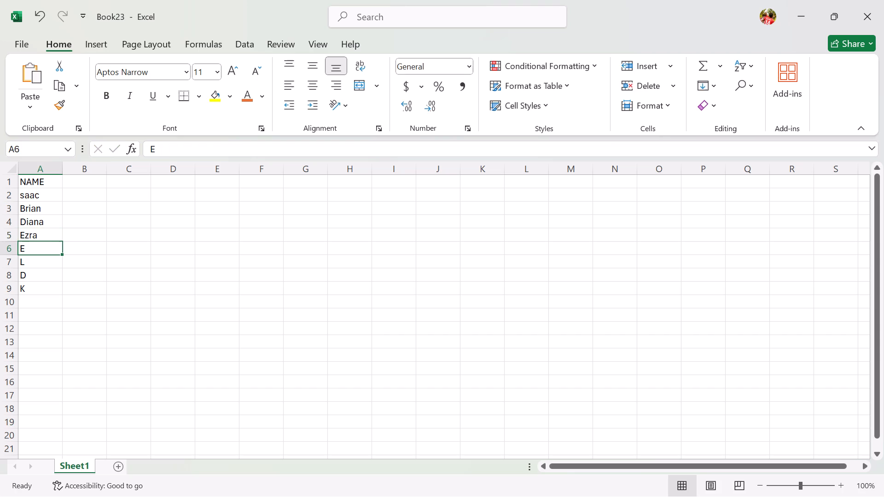
pyautogui.click(50, 235)
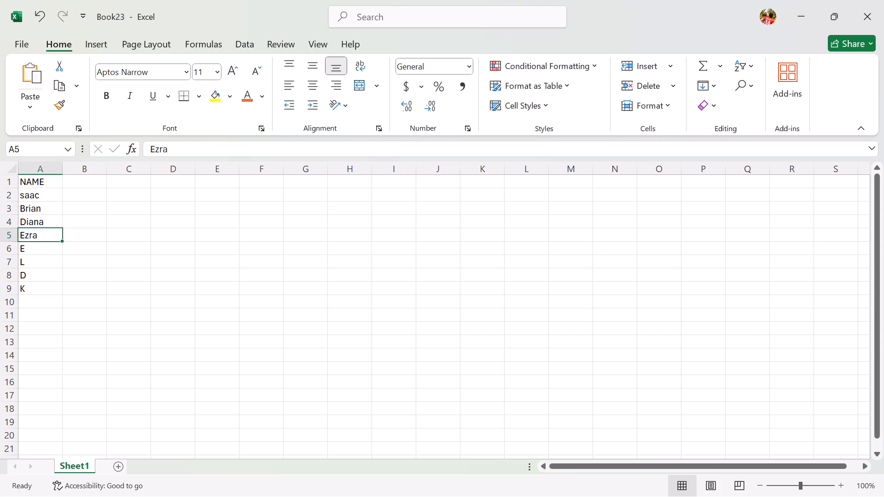
pyautogui.tripleClick(50, 250)
pyautogui.press('z')
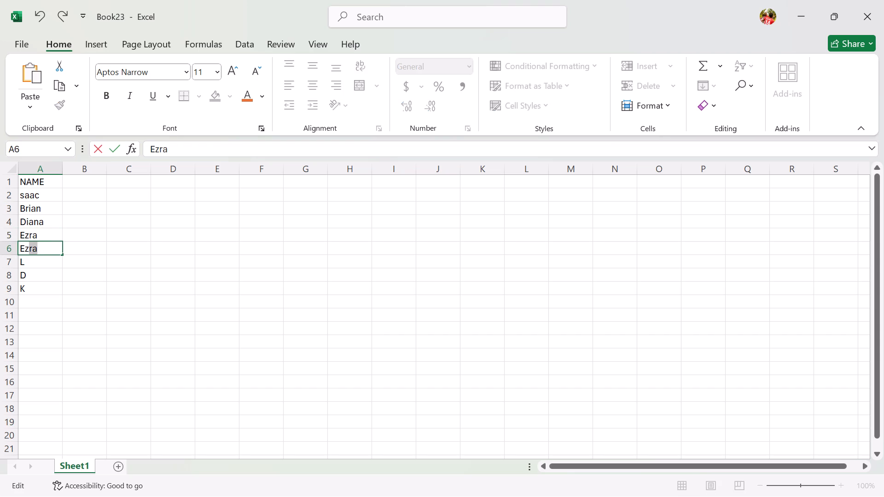
pyautogui.write('ron')
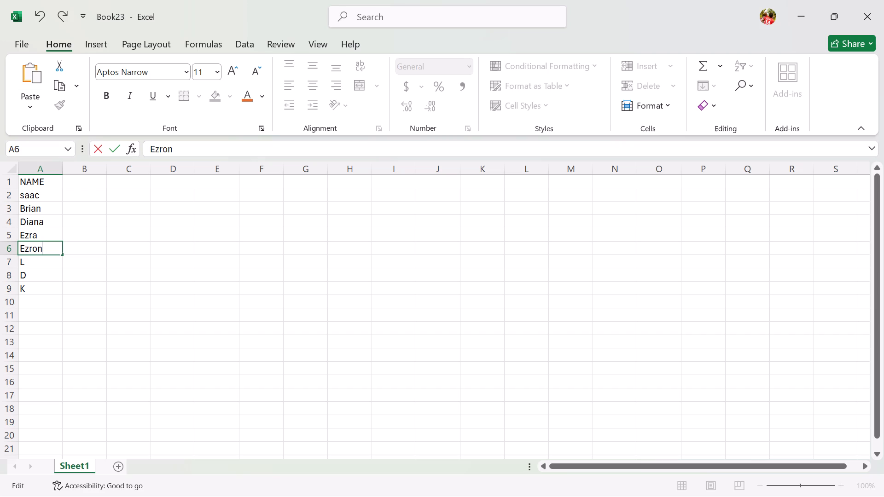
# Complete the initials in cells A7, A8 and A9 to read Lenard, Dennis and Kibet.
pyautogui.doubleClick(45, 262)
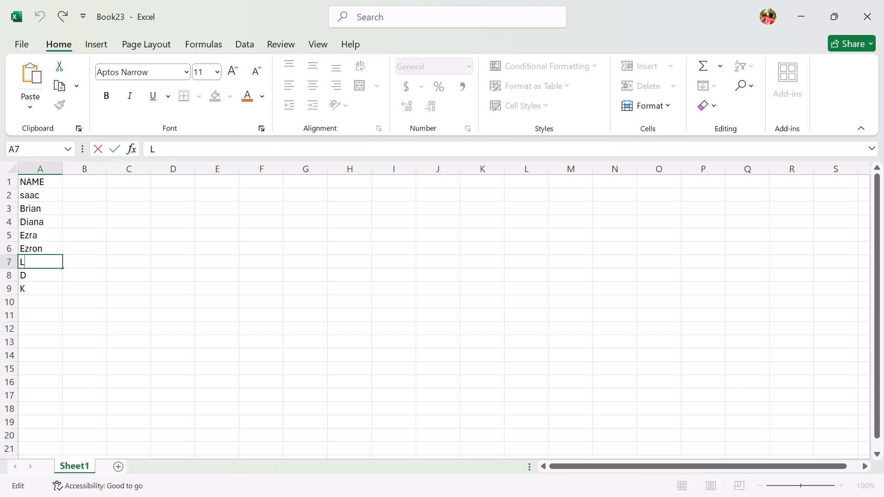
pyautogui.press('e')
pyautogui.write('nard')
pyautogui.doubleClick(38, 277)
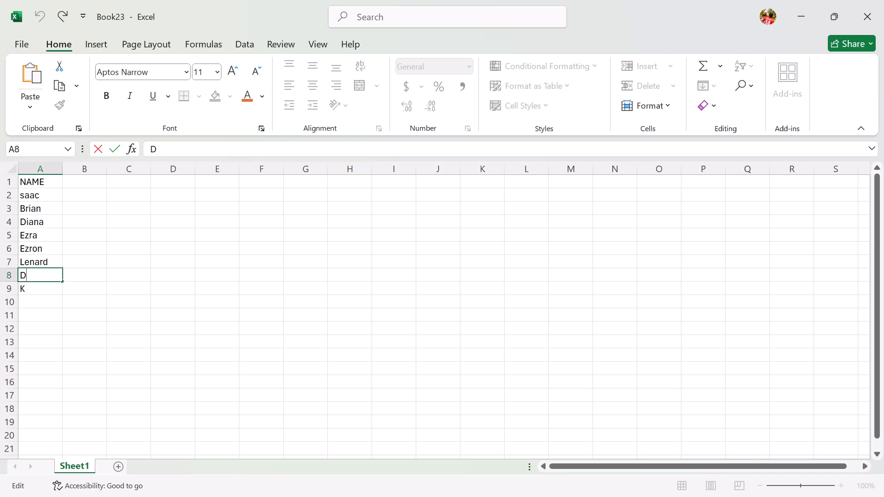
pyautogui.write('ennis')
pyautogui.doubleClick(37, 293)
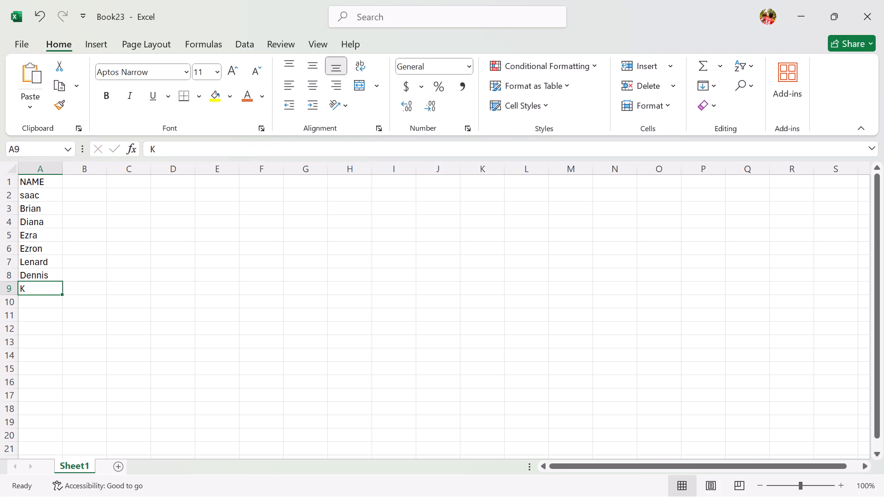
pyautogui.doubleClick(37, 293)
pyautogui.doubleClick(41, 288)
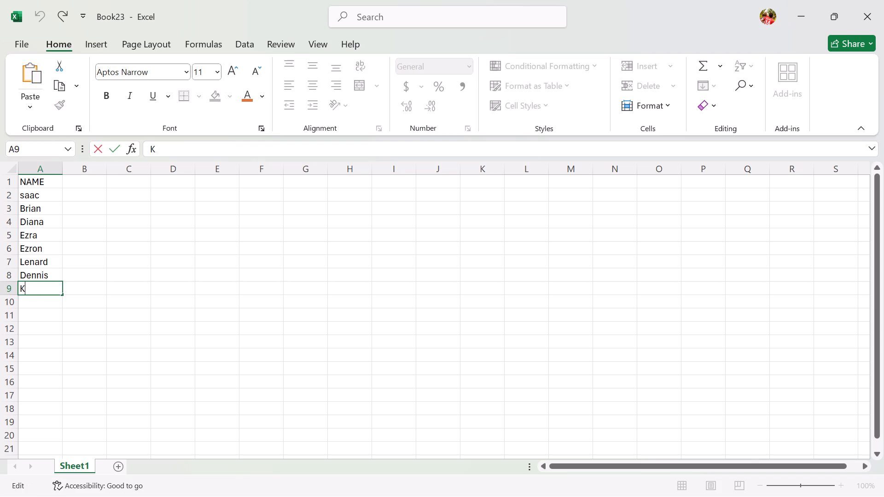
pyautogui.write('ibet')
# Correct the name in cell A2 to read Isaac.
pyautogui.doubleClick(24, 197)
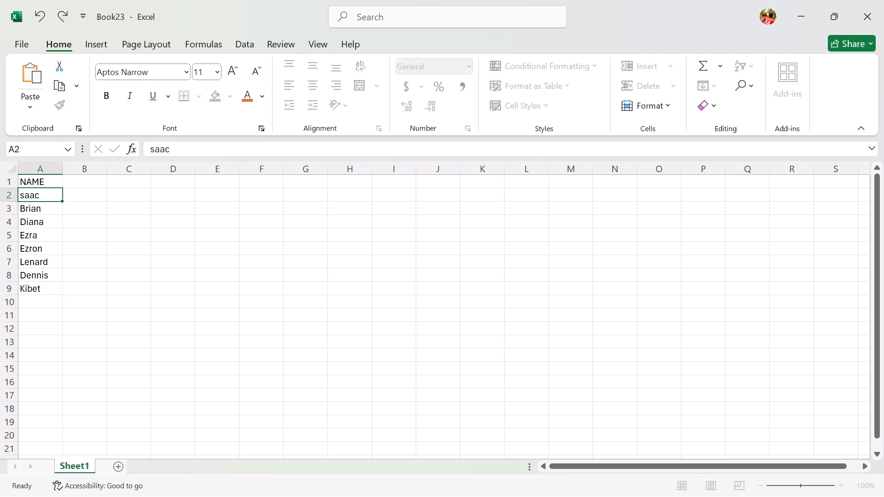
pyautogui.click(21, 197)
pyautogui.press('i')
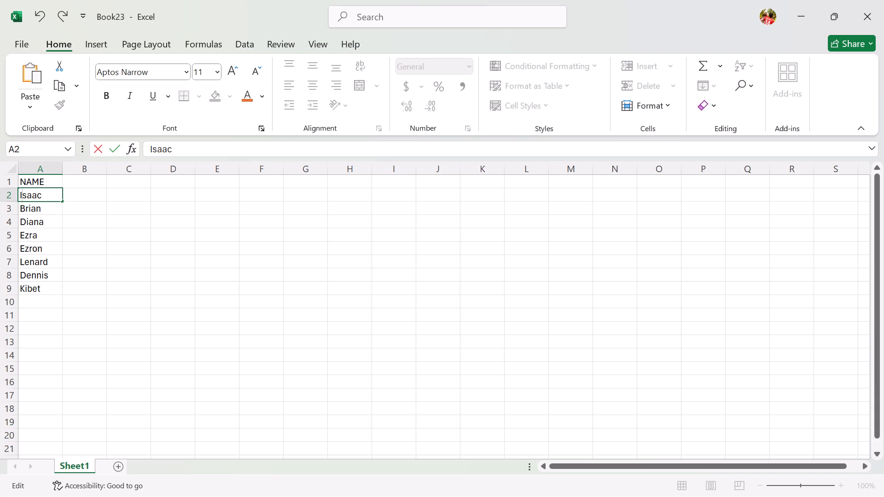
# Enter the column headers BIOLOGY in cell B1 and CHEMISTRY in cell C1.
pyautogui.click(70, 182)
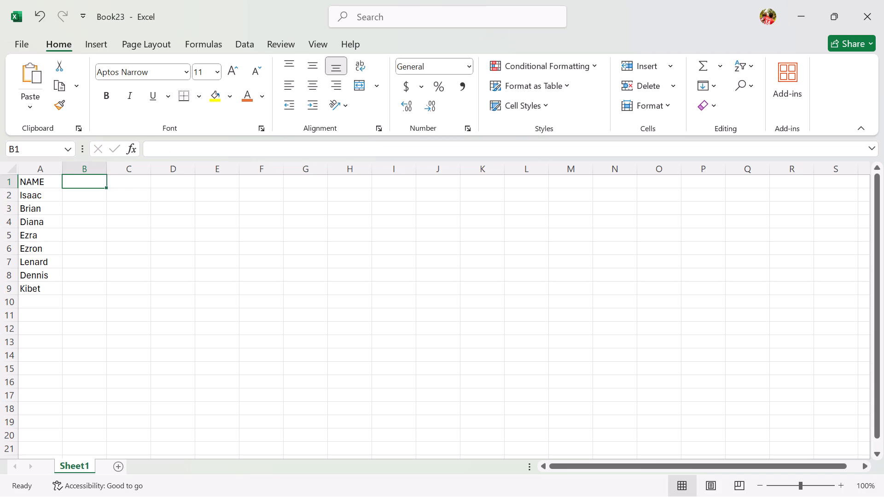
pyautogui.write('BIOLOGY')
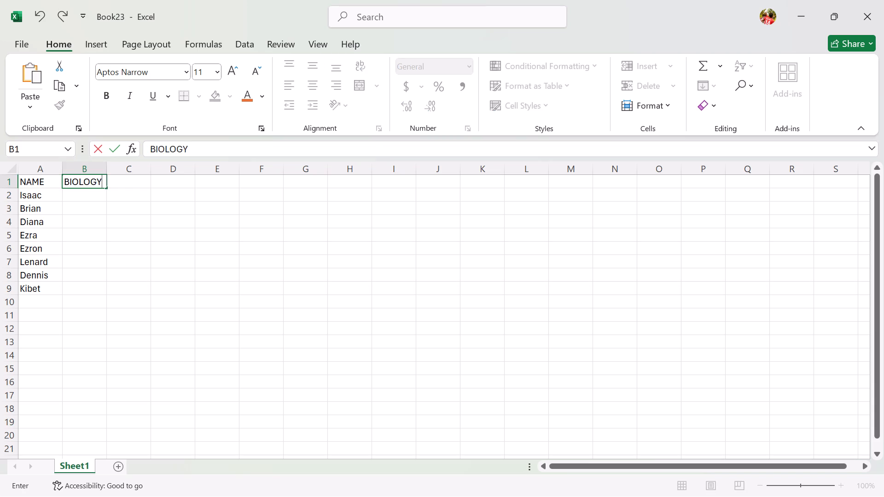
pyautogui.click(119, 182)
pyautogui.write('CHEMIS')
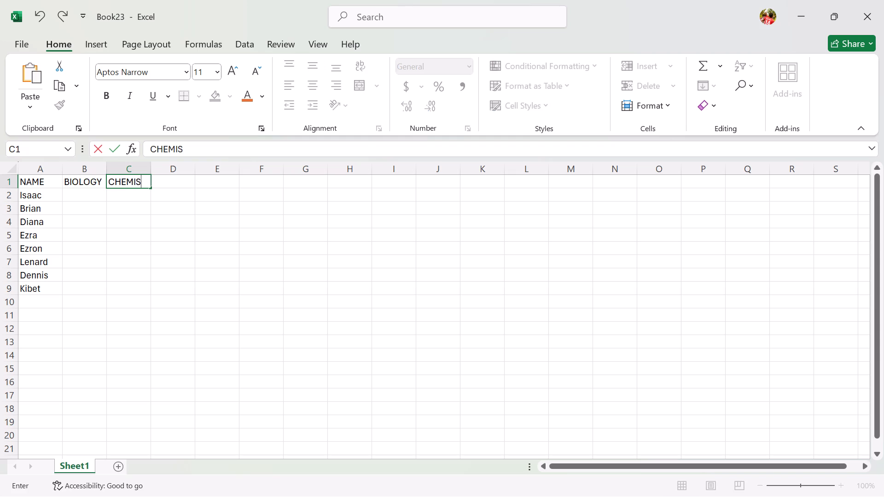
pyautogui.write('TRY')
# Enter the column headers MATHS in cell E1 and KISWAHILI in cell D1.
pyautogui.click(180, 185)
pyautogui.click(216, 176)
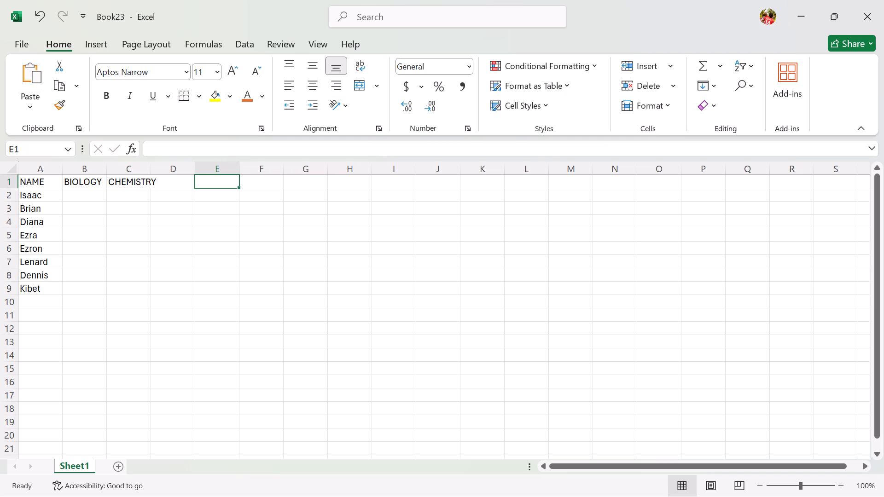
pyautogui.write('MATHS')
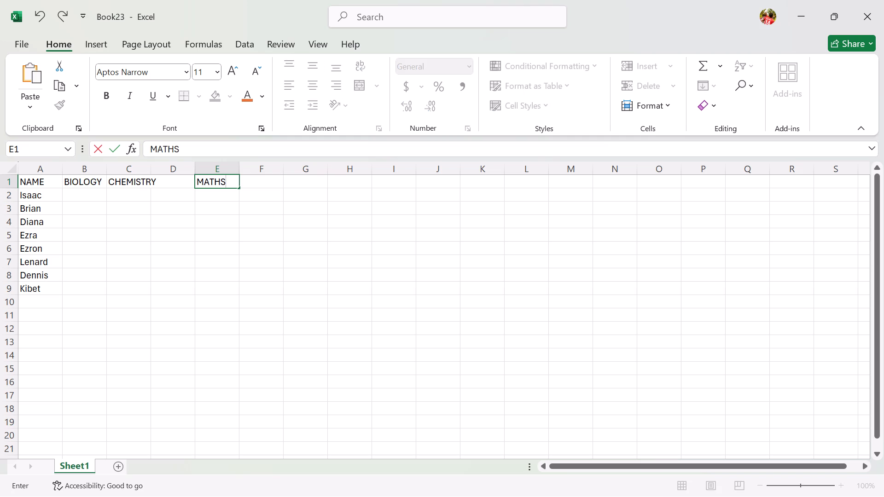
pyautogui.click(178, 182)
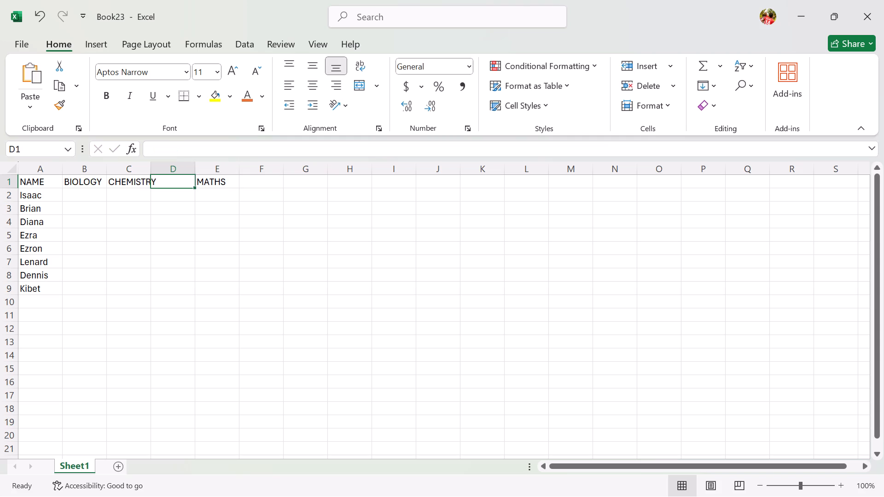
pyautogui.write('KI')
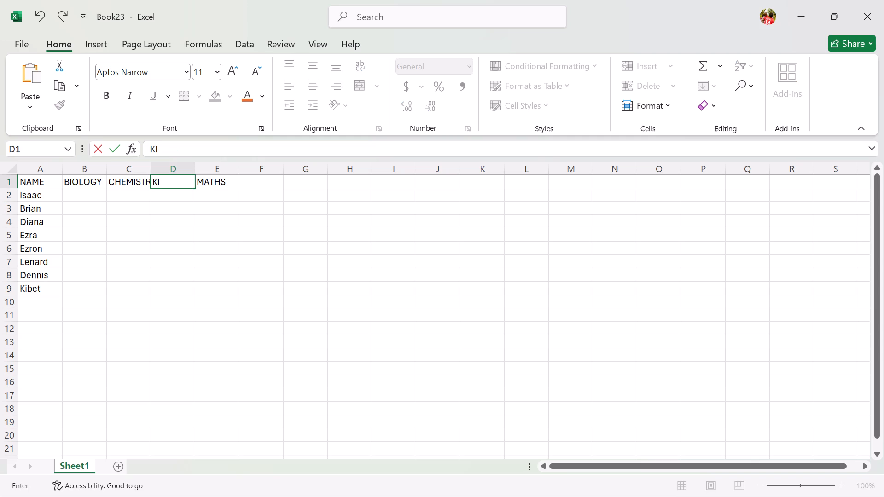
pyautogui.write('SWAHILI')
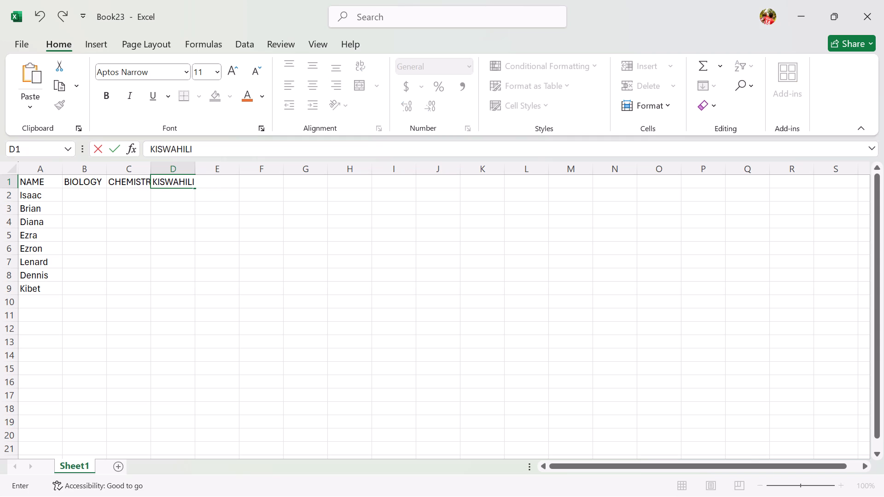
# Enter the column headers PHYSICS in cell F1 and SCIENCE in cell G1.
pyautogui.click(273, 180)
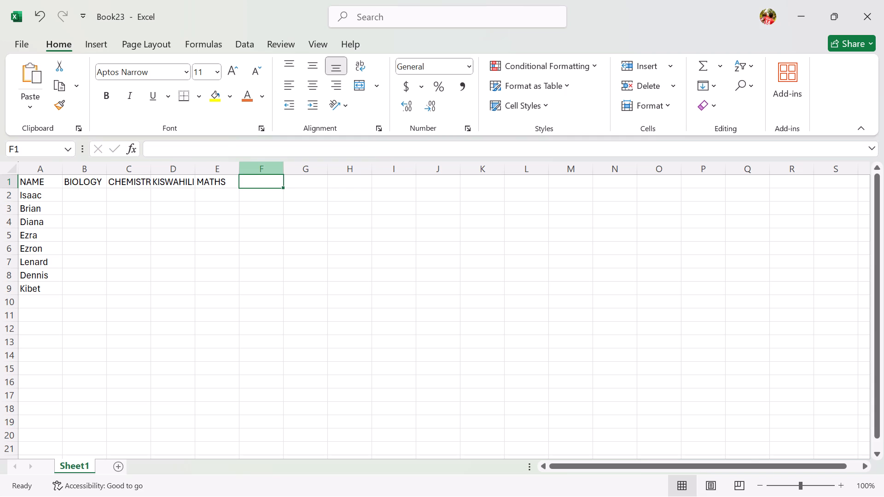
pyautogui.click(258, 184)
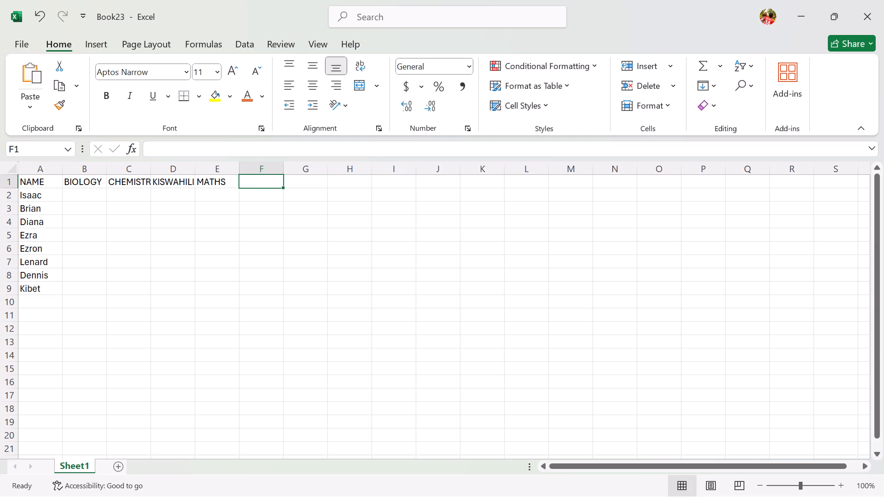
pyautogui.press('b')
pyautogui.press('BackSpace')
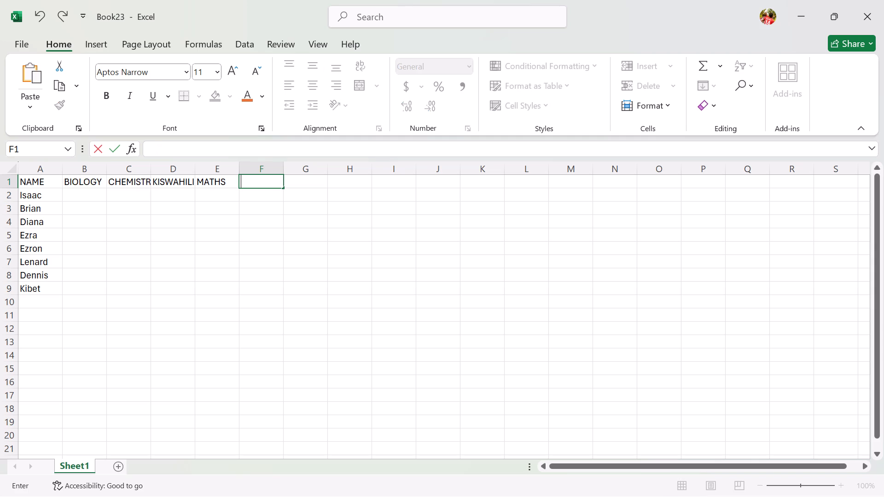
pyautogui.write('PHYSICS')
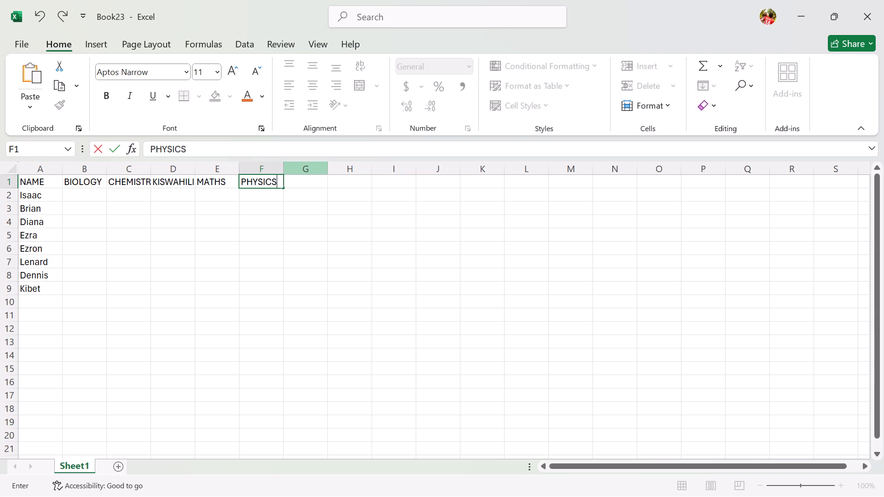
pyautogui.click(310, 181)
pyautogui.write('SCIEN')
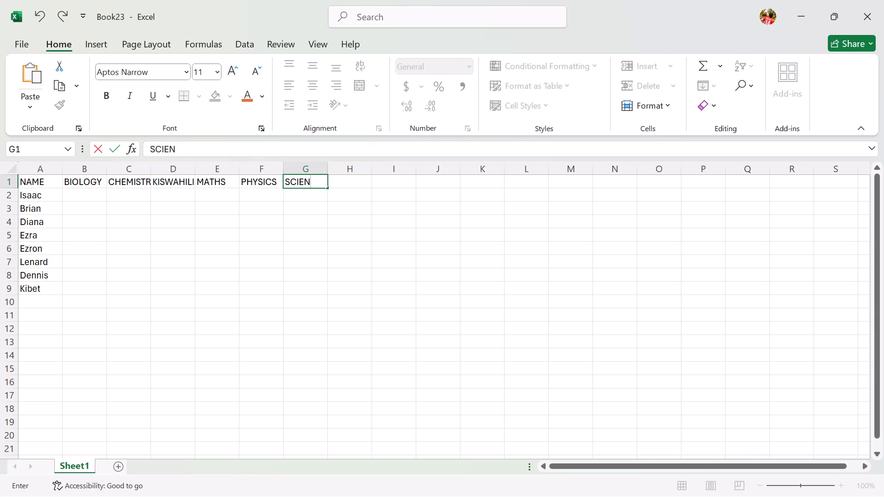
pyautogui.write('CE')
# Enter the column headers ENGLISH in cell H1 and TOTAL in cell I1.
pyautogui.click(352, 183)
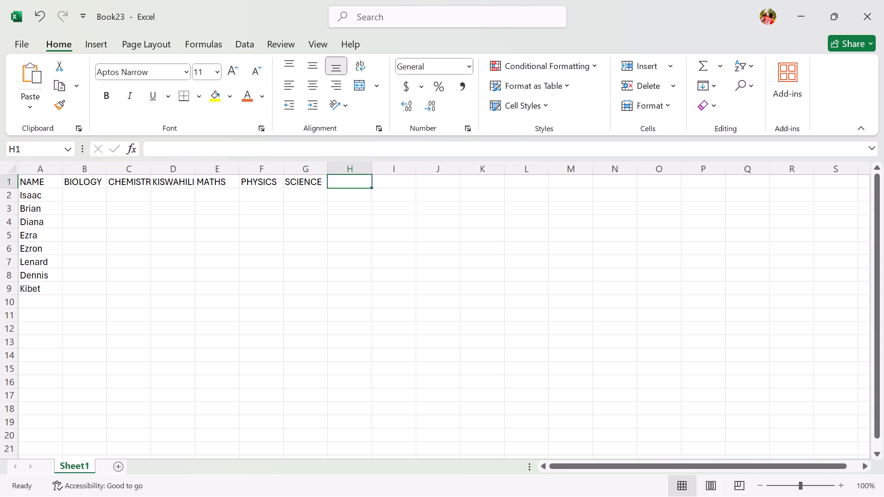
pyautogui.write('ENGLIS')
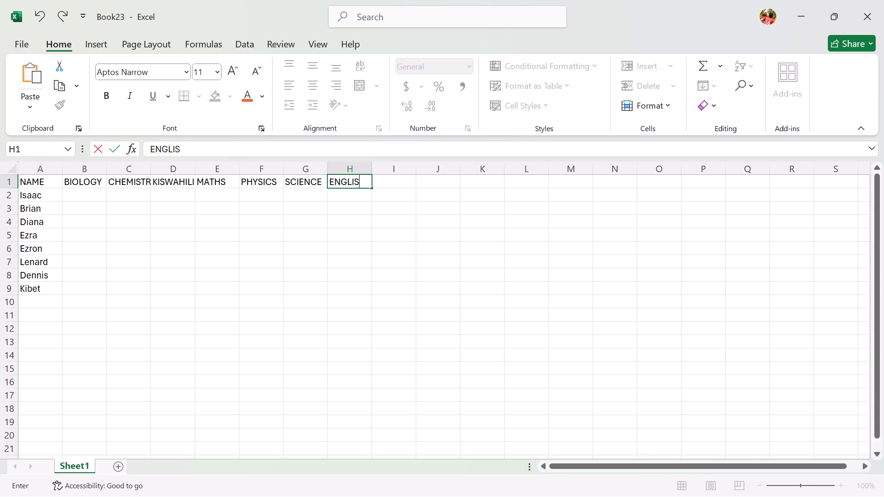
pyautogui.press('h')
pyautogui.click(406, 184)
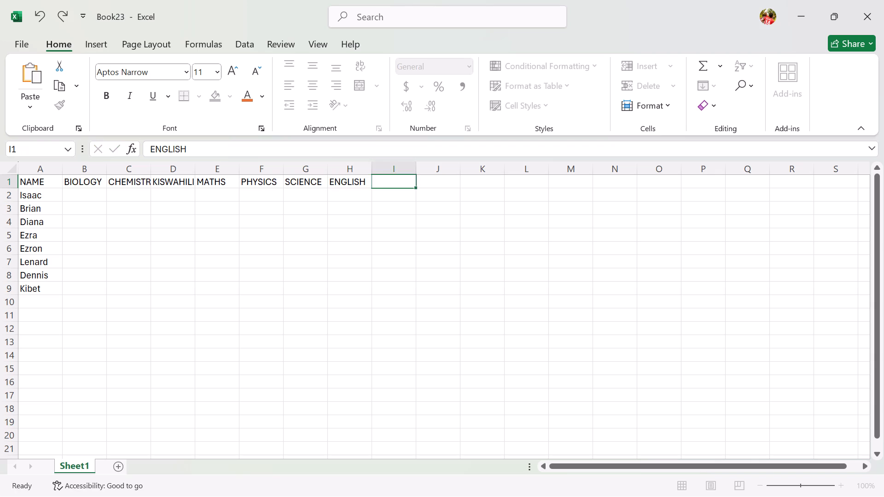
pyautogui.write('TOTA')
pyautogui.press('l')
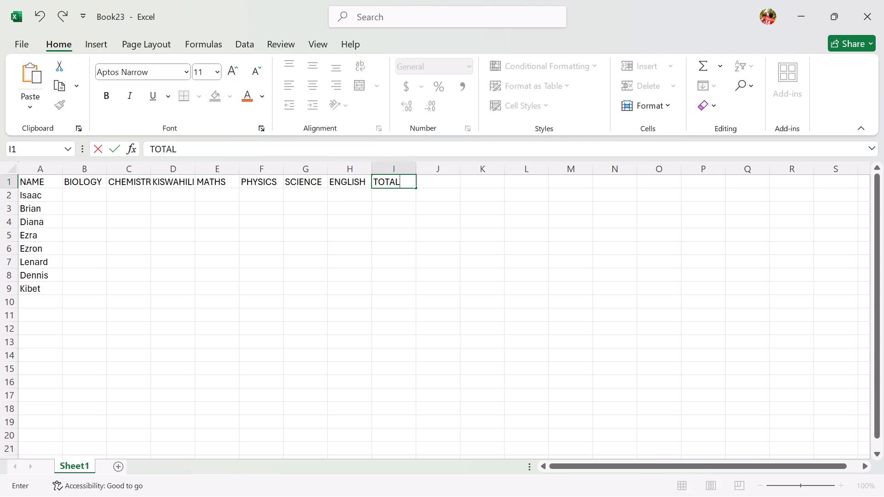
# Add the row labels AVERAGE, MAX and MIN in cells A10, A11 and A12 below the names.
pyautogui.click(42, 301)
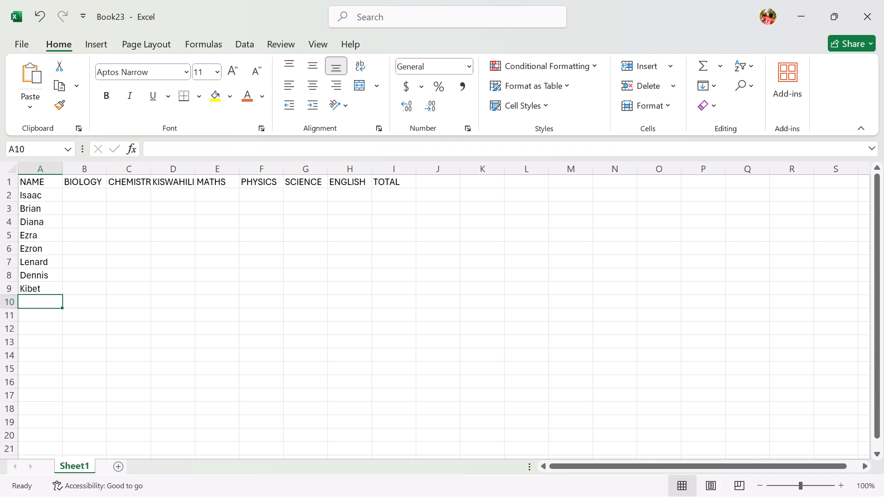
pyautogui.write('AVERAGE')
pyautogui.click(36, 311)
pyautogui.press('k')
pyautogui.press('BackSpace')
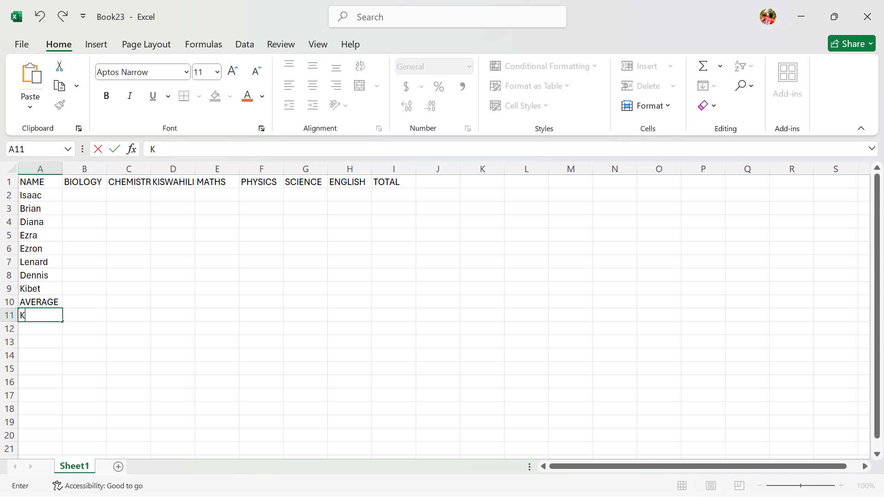
pyautogui.press('BackSpace')
pyautogui.write('MA')
pyautogui.press('x')
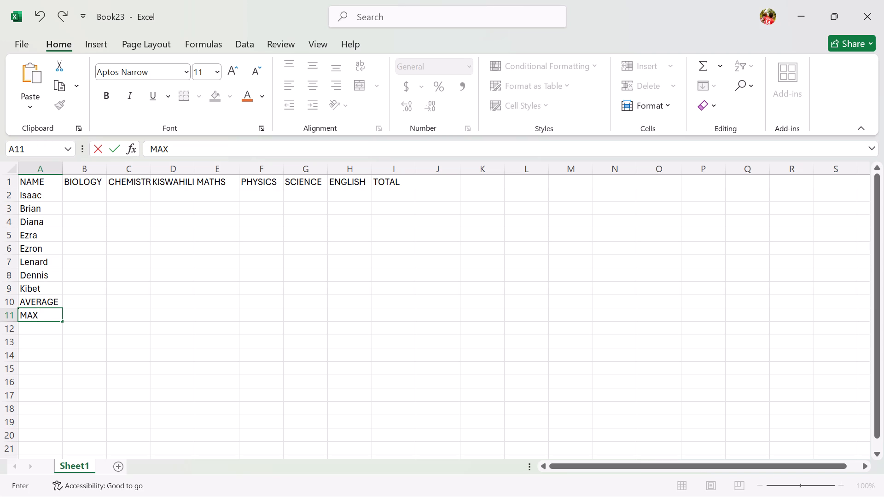
pyautogui.click(22, 332)
pyautogui.write('MIN')
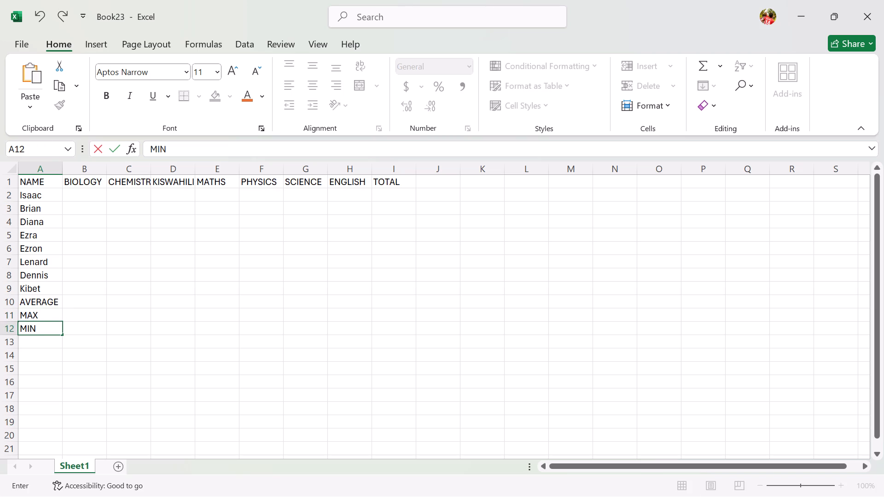
# Format the AVERAGE label in cell A10 with dark red font colour and bold.
pyautogui.doubleClick(49, 302)
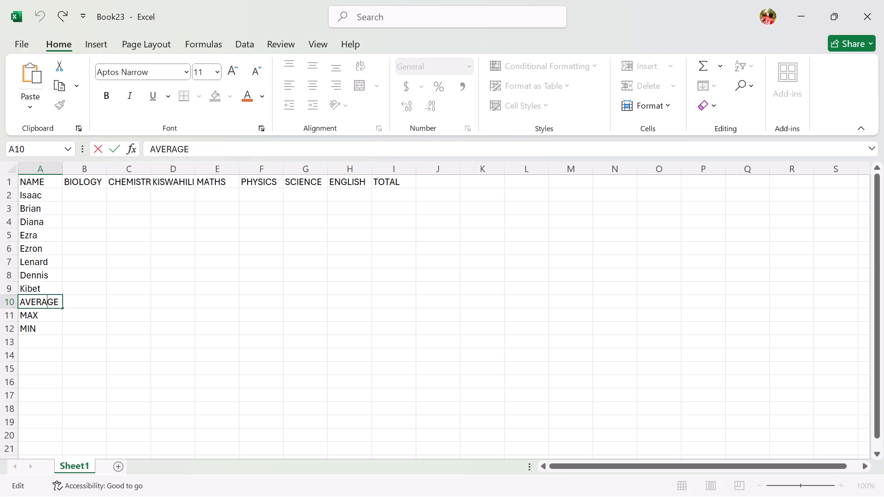
pyautogui.tripleClick(50, 303)
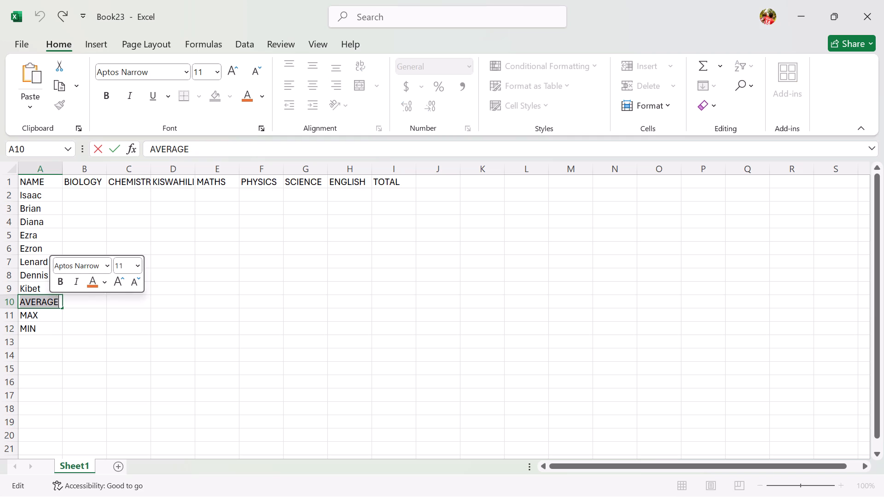
pyautogui.click(103, 283)
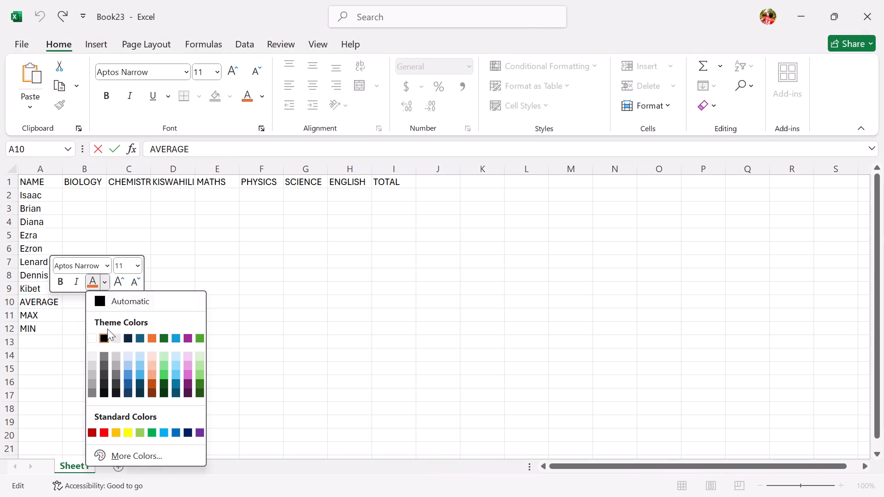
pyautogui.click(93, 431)
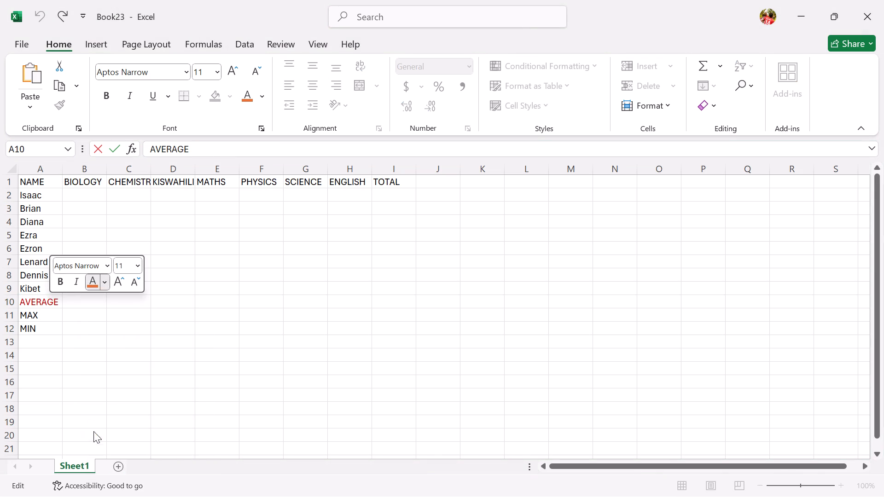
pyautogui.click(58, 275)
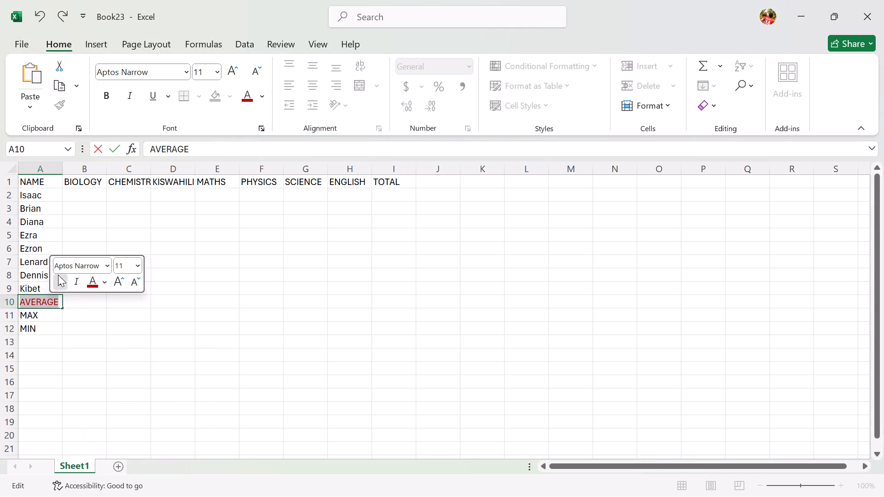
# Format the MAX label in cell A11 with bold and the bright blue theme font colour.
pyautogui.tripleClick(40, 317)
pyautogui.click(40, 317)
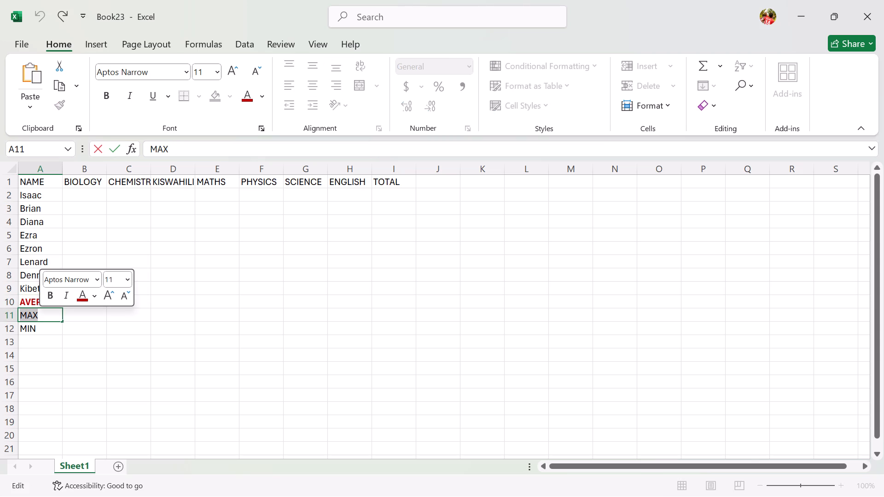
pyautogui.click(49, 295)
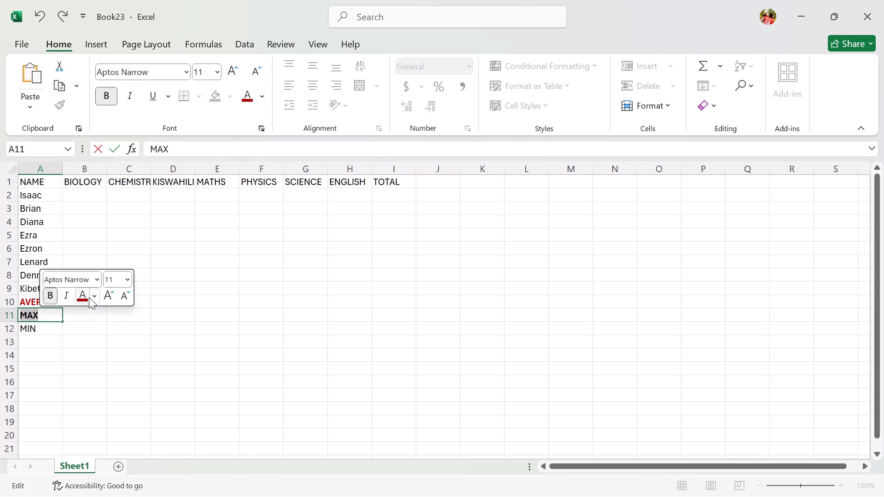
pyautogui.click(91, 298)
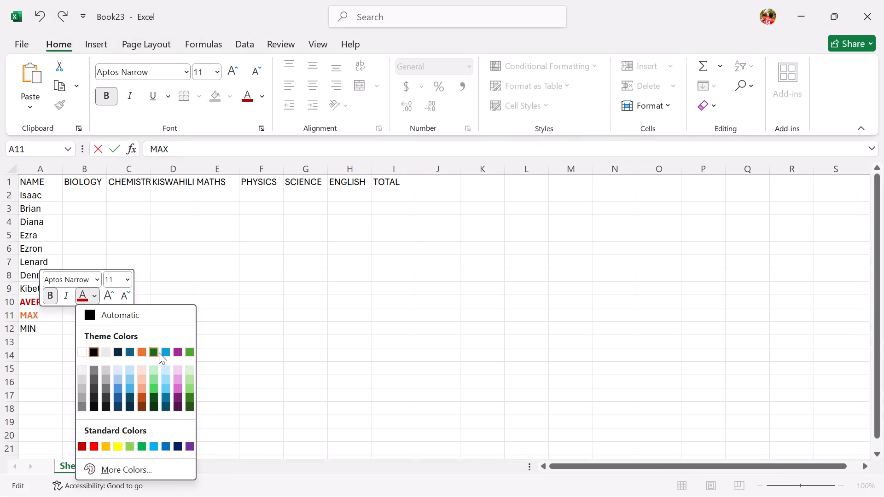
pyautogui.click(167, 355)
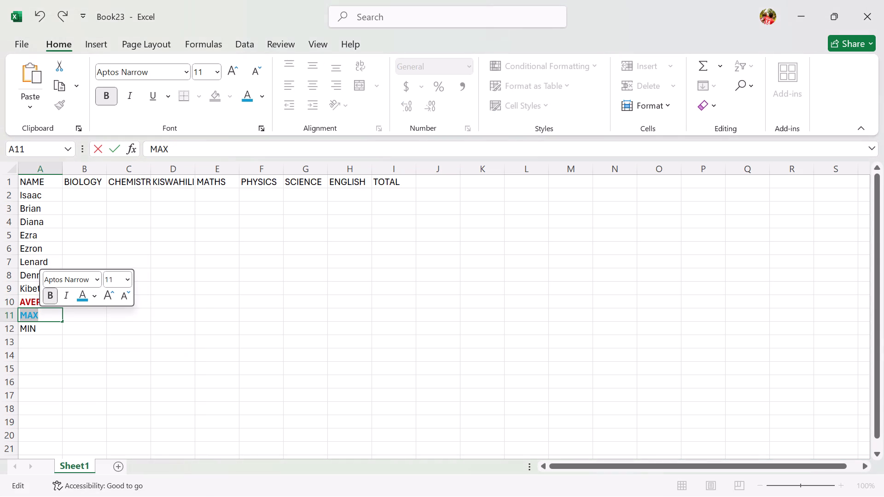
# Format the MIN label in cell A12 with the standard yellow font colour and bold.
pyautogui.click(27, 324)
pyautogui.tripleClick(27, 324)
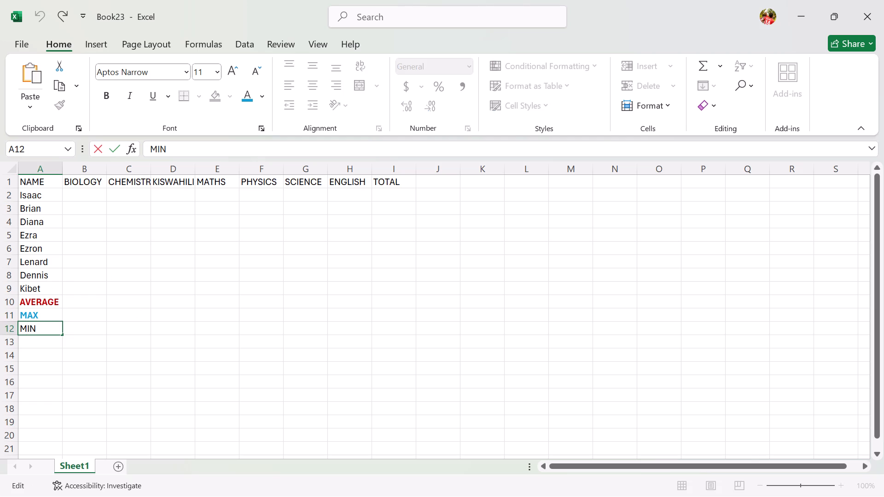
pyautogui.tripleClick(27, 333)
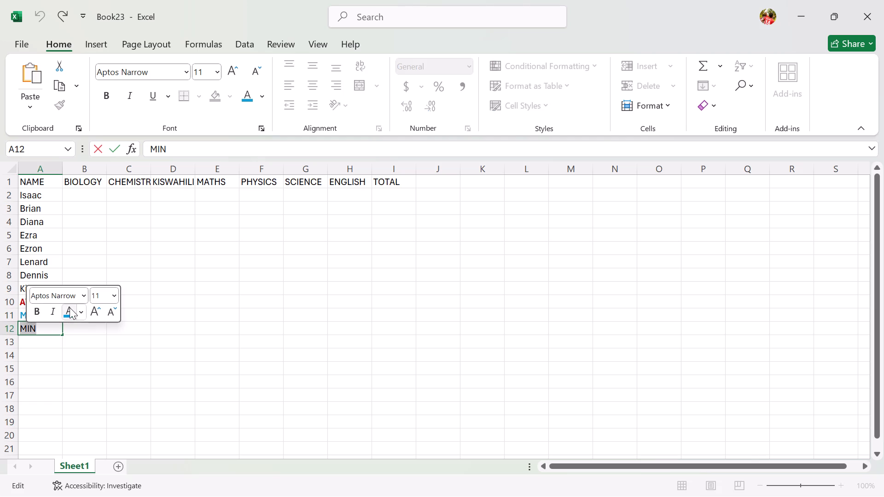
pyautogui.click(80, 314)
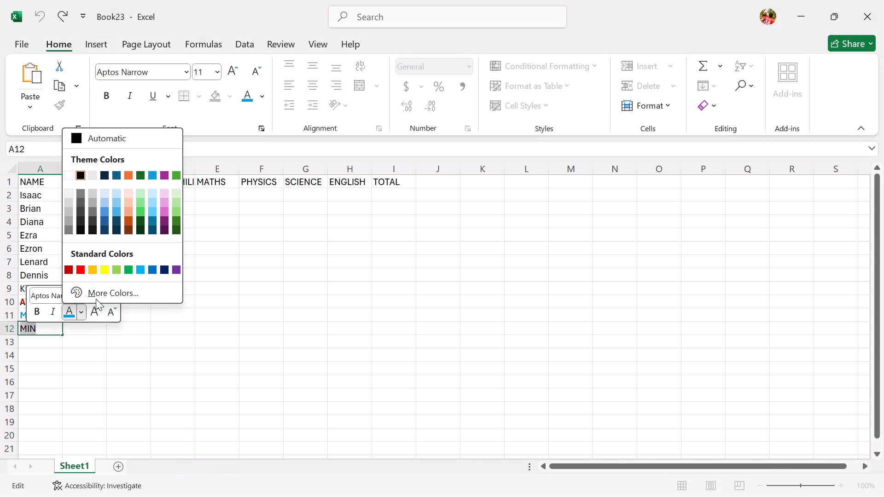
pyautogui.click(102, 272)
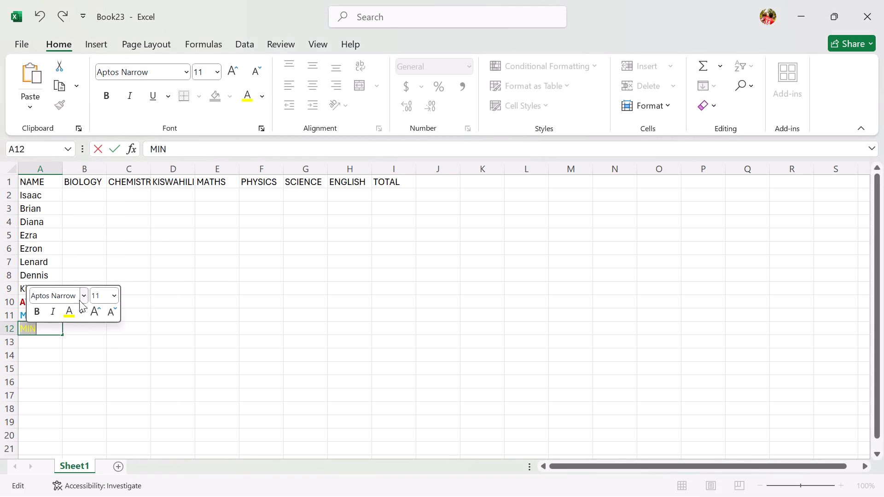
pyautogui.click(43, 314)
# Set the font colour of the TOTAL header in cell I1 to the bright blue theme colour.
pyautogui.tripleClick(382, 182)
pyautogui.click(382, 182)
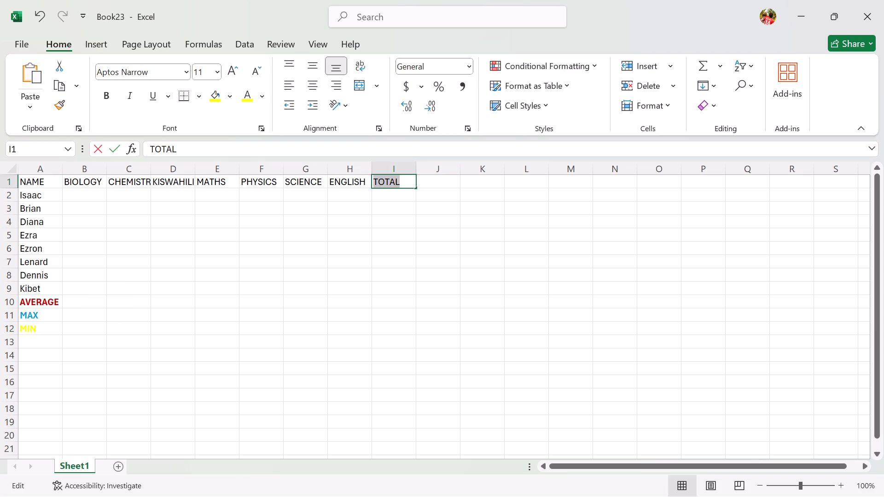
pyautogui.click(434, 165)
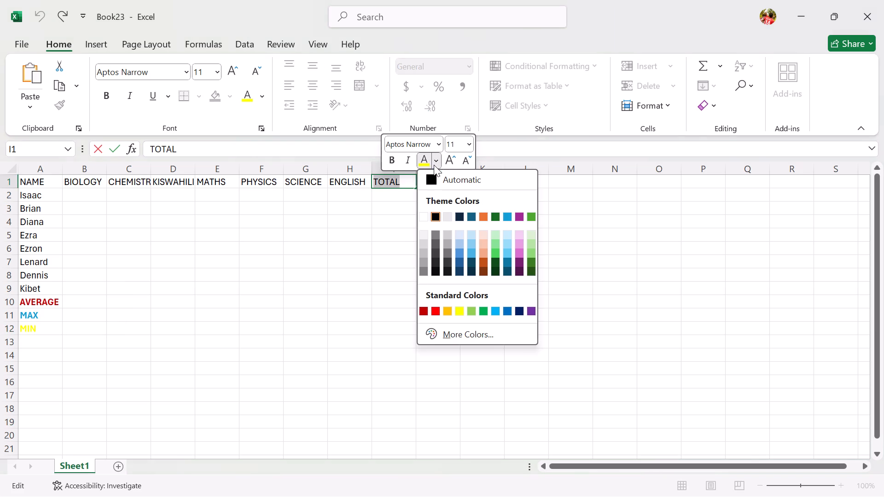
pyautogui.click(507, 218)
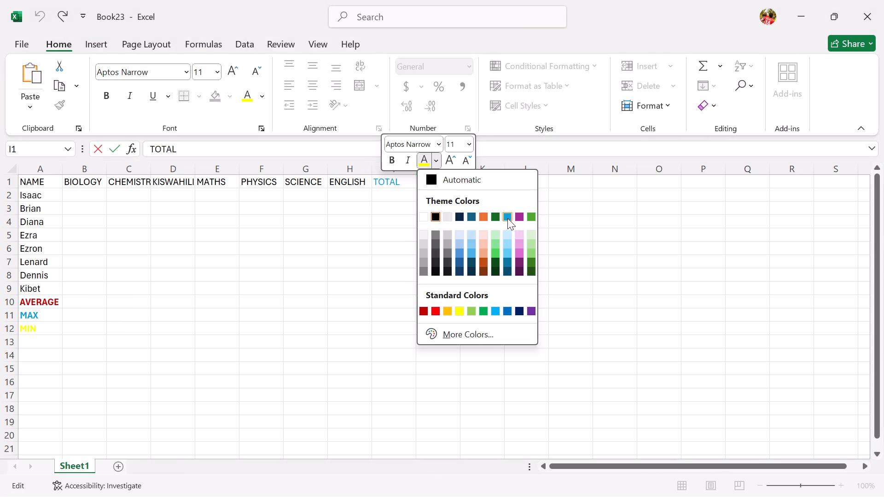
# Make the NAME, BIOLOGY and CHEMISTRY headers in cells A1, B1 and C1 bold.
pyautogui.tripleClick(44, 185)
pyautogui.doubleClick(44, 185)
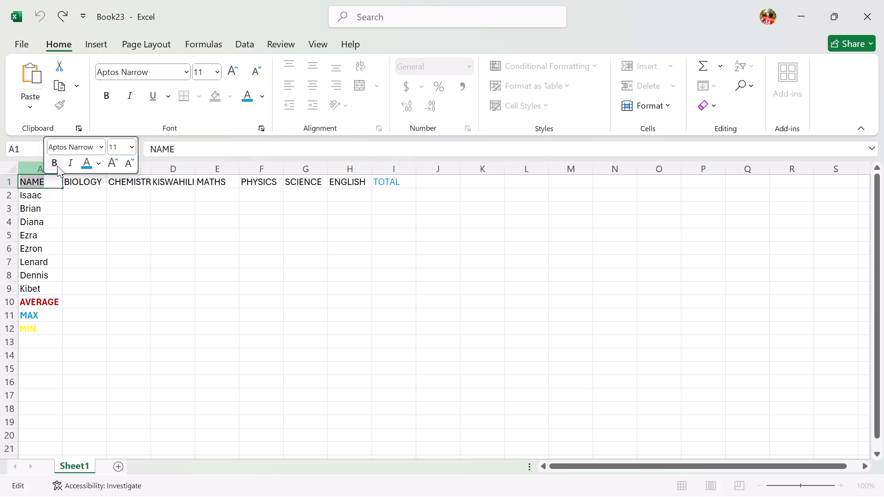
pyautogui.click(57, 166)
pyautogui.tripleClick(98, 186)
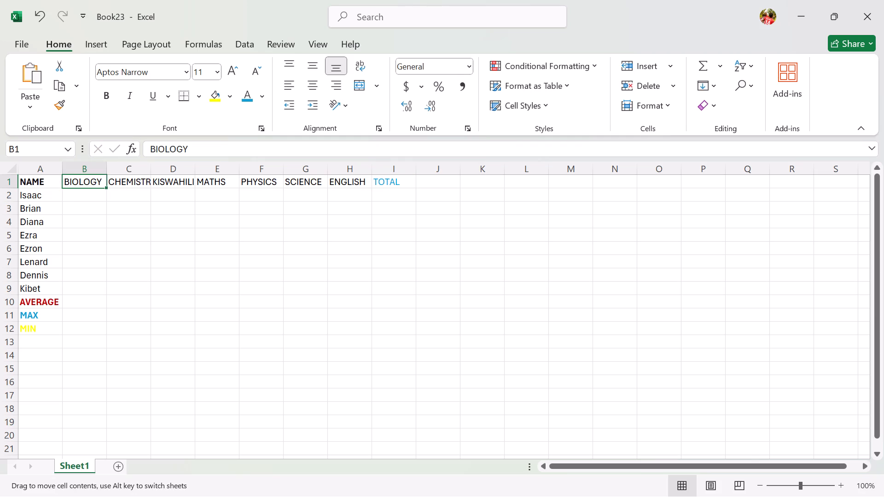
pyautogui.doubleClick(98, 186)
pyautogui.tripleClick(98, 182)
pyautogui.doubleClick(98, 182)
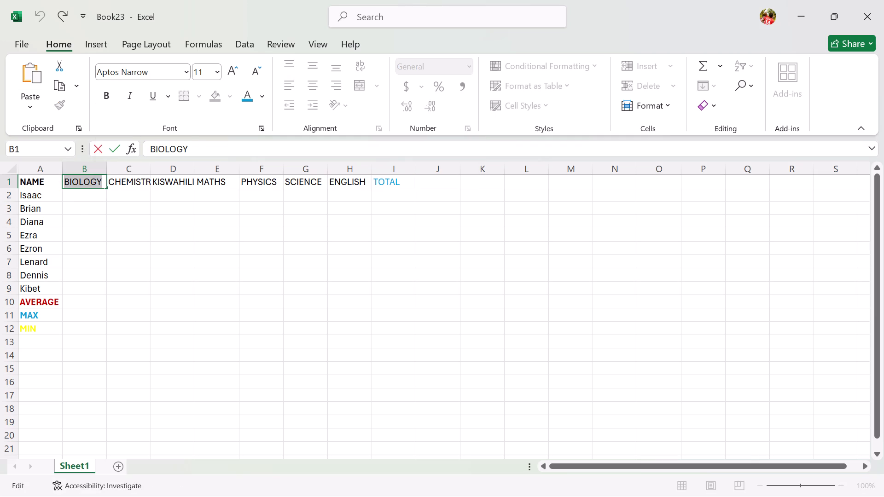
pyautogui.click(112, 162)
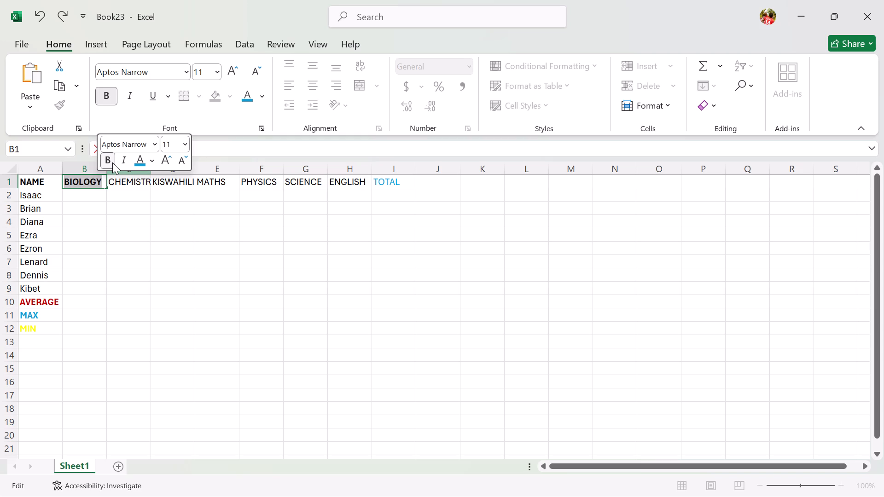
pyautogui.tripleClick(140, 184)
pyautogui.doubleClick(140, 184)
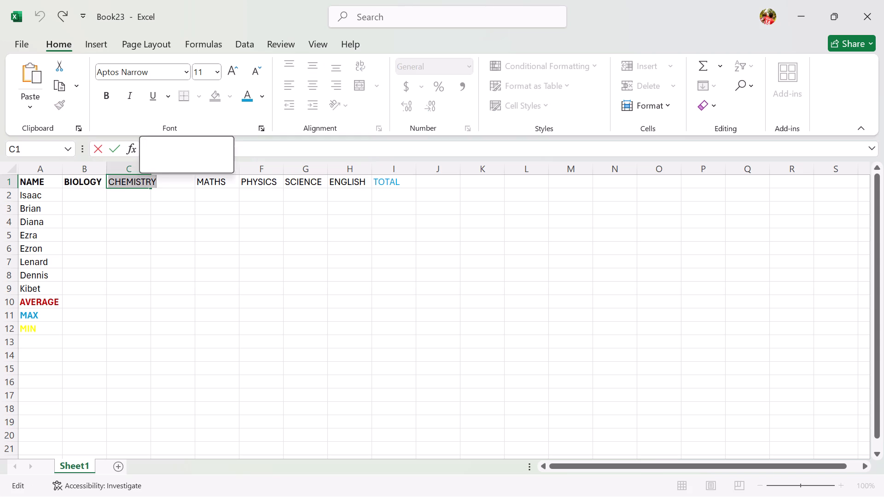
pyautogui.click(153, 167)
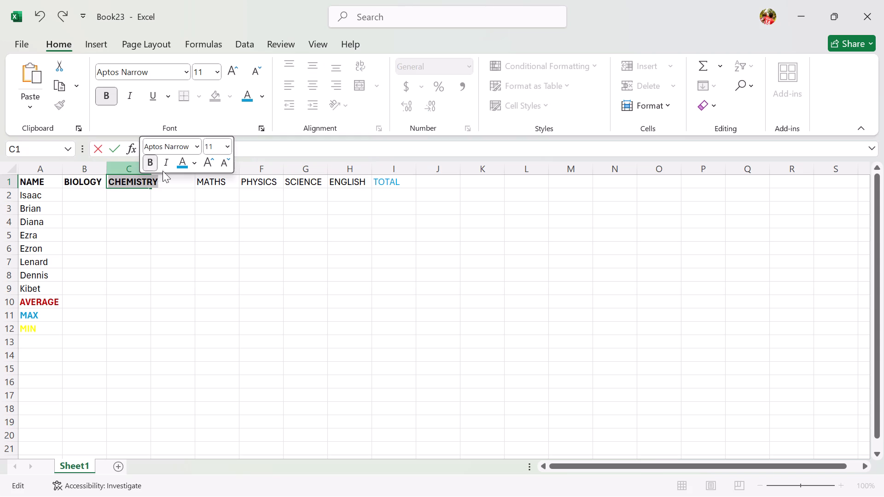
# Make the MATHS and PHYSICS headers in cells E1 and F1 bold.
pyautogui.click(216, 185)
pyautogui.tripleClick(216, 185)
pyautogui.doubleClick(216, 185)
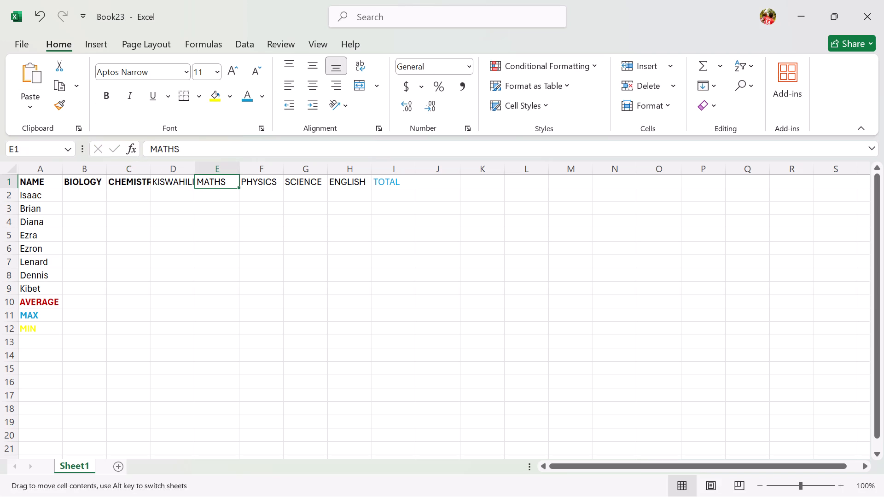
pyautogui.tripleClick(220, 180)
pyautogui.doubleClick(220, 180)
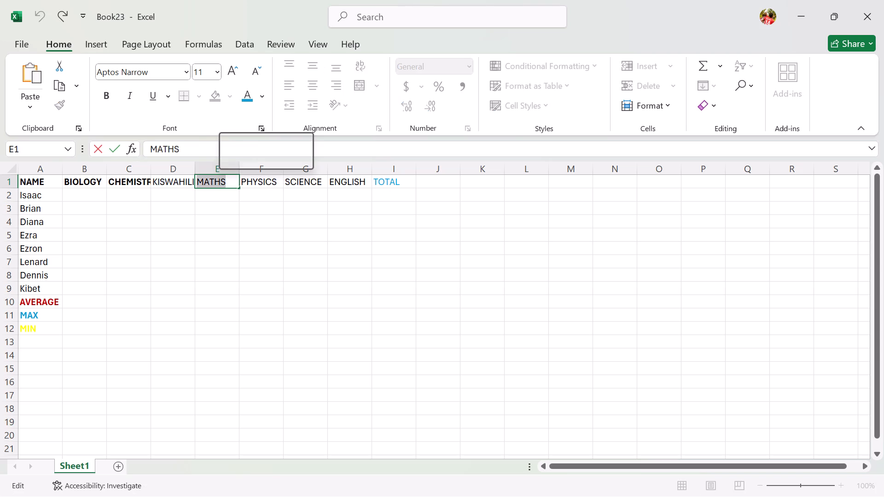
pyautogui.click(230, 167)
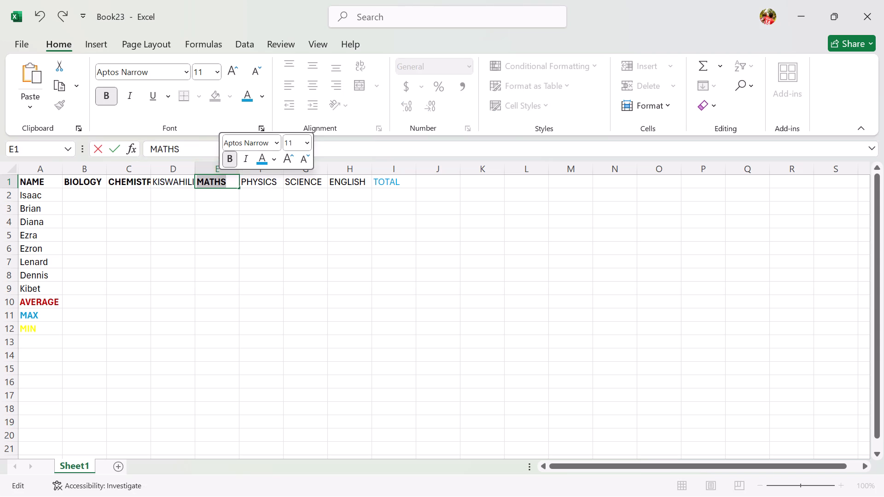
pyautogui.tripleClick(259, 183)
pyautogui.click(259, 183)
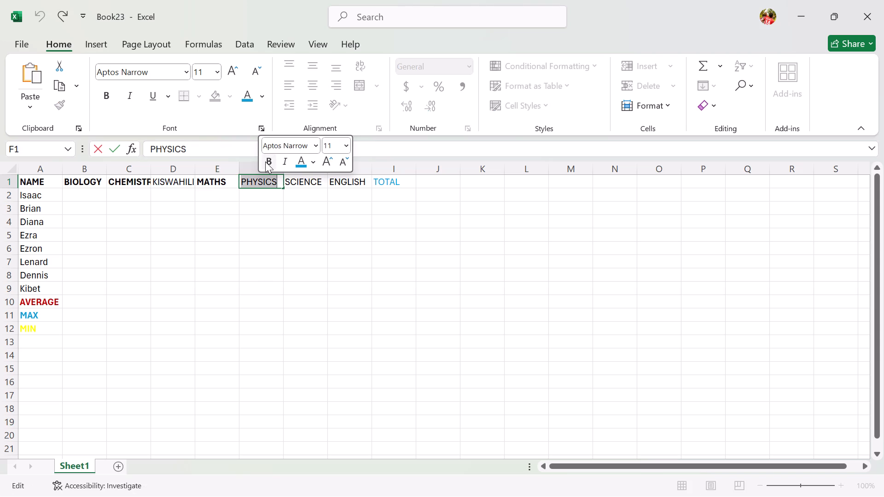
pyautogui.click(265, 162)
# Make the SCIENCE and ENGLISH headers in cells G1 and H1 bold.
pyautogui.tripleClick(311, 185)
pyautogui.tripleClick(311, 185)
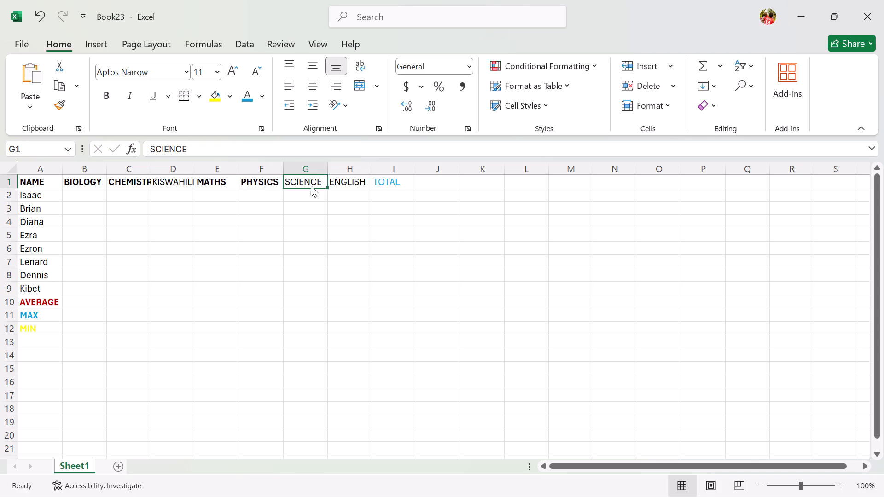
pyautogui.click(311, 185)
pyautogui.tripleClick(311, 182)
pyautogui.doubleClick(311, 182)
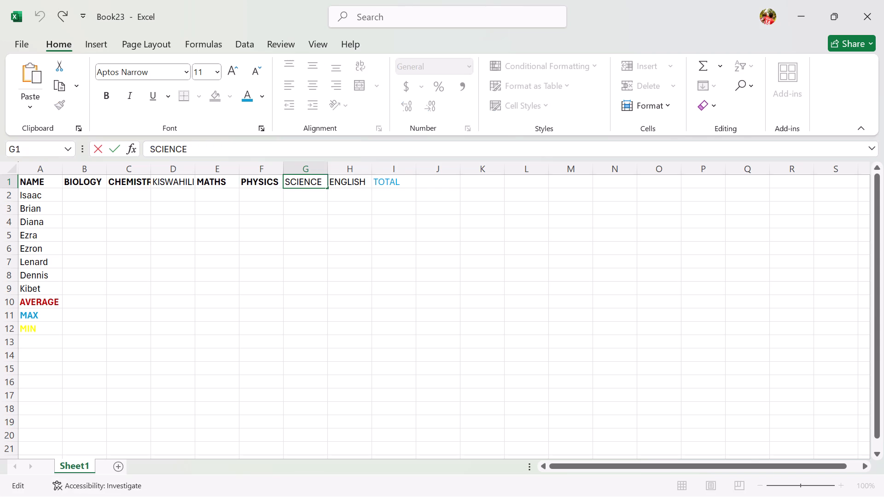
pyautogui.click(323, 167)
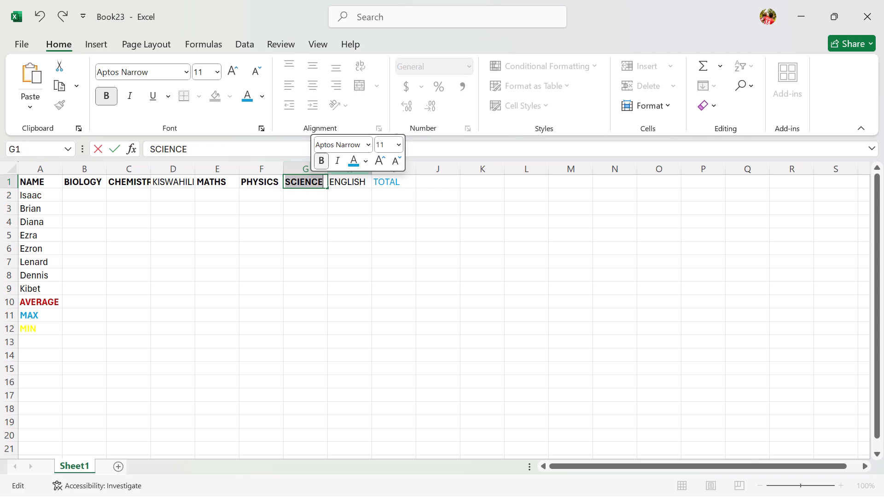
pyautogui.tripleClick(334, 183)
pyautogui.doubleClick(334, 183)
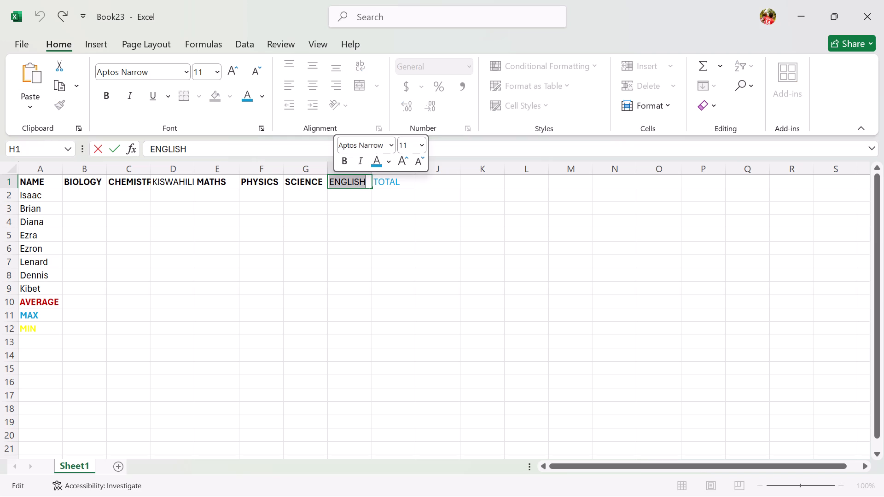
pyautogui.click(346, 168)
# Enter the BIOLOGY marks 98, 65, 84 and 72 in cells B2 to B5 for Isaac, Brian, Diana and Ezra.
pyautogui.click(81, 193)
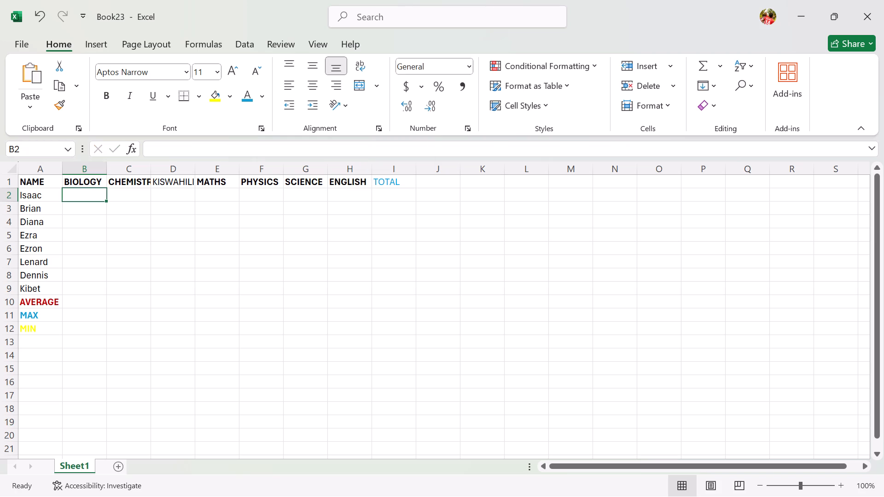
pyautogui.write('98')
pyautogui.press('Return')
pyautogui.write('65')
pyautogui.press('Return')
pyautogui.write('84')
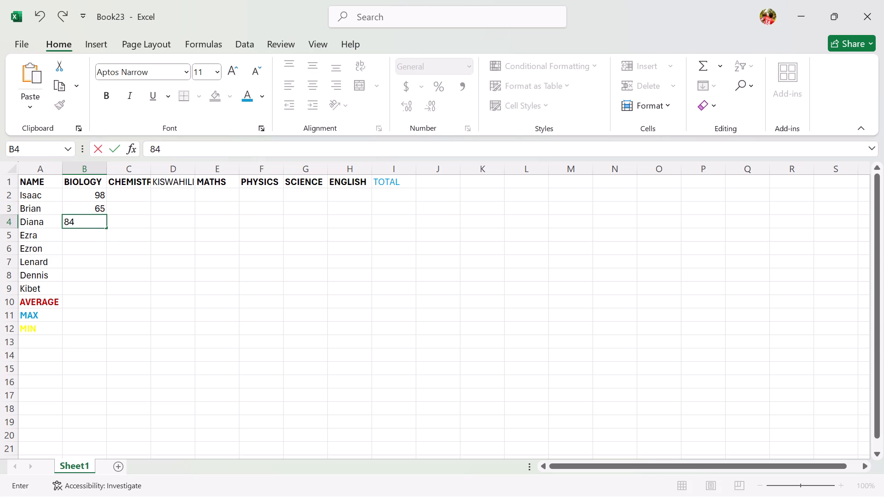
pyautogui.press('Return')
pyautogui.write('72')
pyautogui.press('Return')
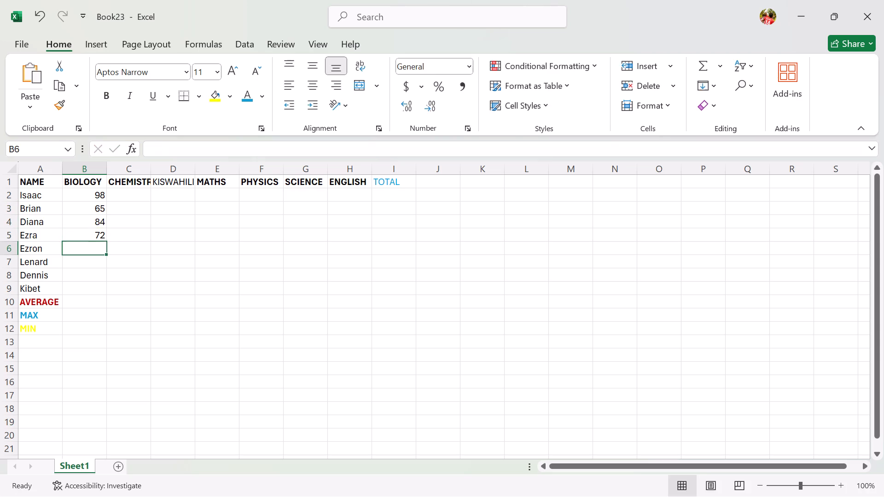
# Enter the BIOLOGY marks 85, 74, 53 and 36 in cells B6 to B9 for Ezron, Lenard, Dennis and Kibet.
pyautogui.write('2T')
pyautogui.press('BackSpace')
pyautogui.press('BackSpace')
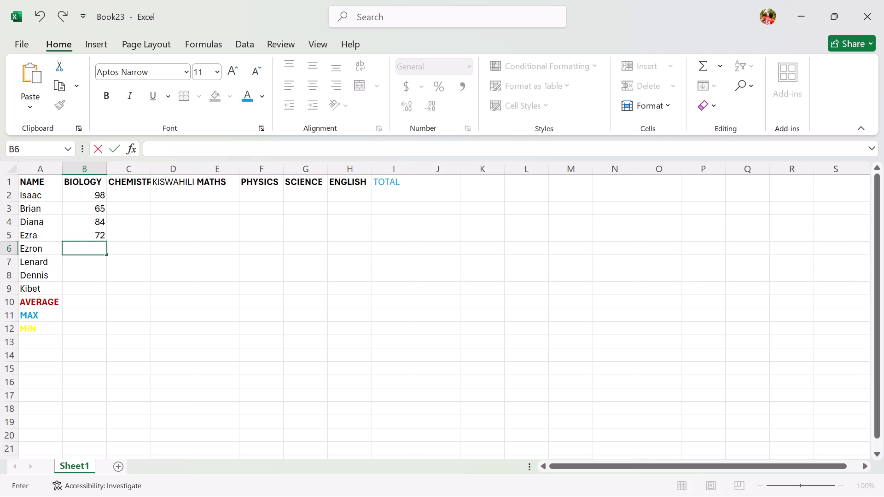
pyautogui.write('85')
pyautogui.press('Return')
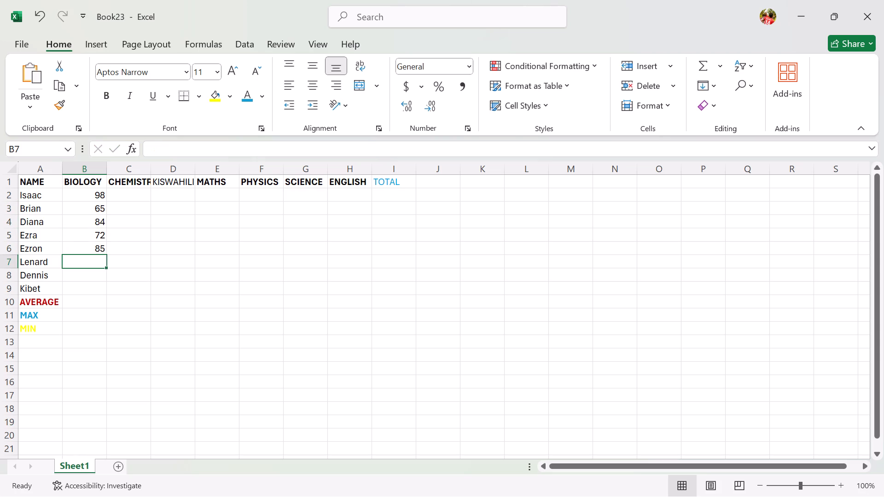
pyautogui.write('74')
pyautogui.press('Return')
pyautogui.write('53')
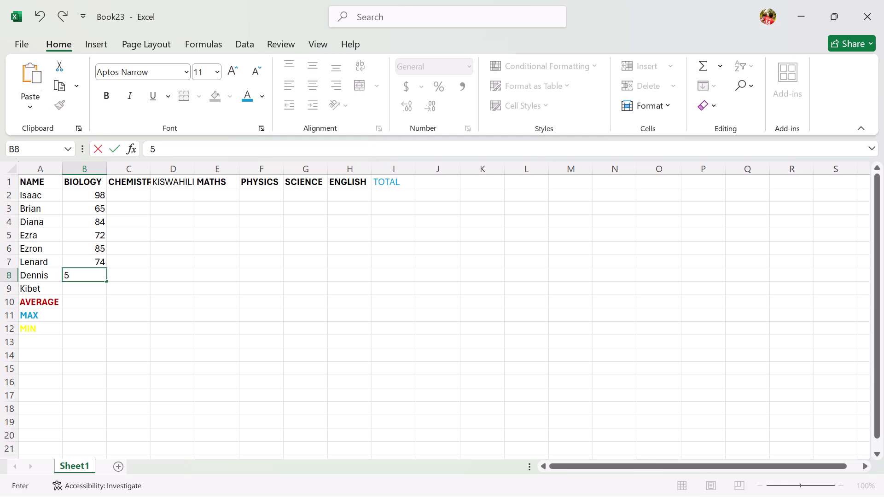
pyautogui.press('Return')
pyautogui.write('36')
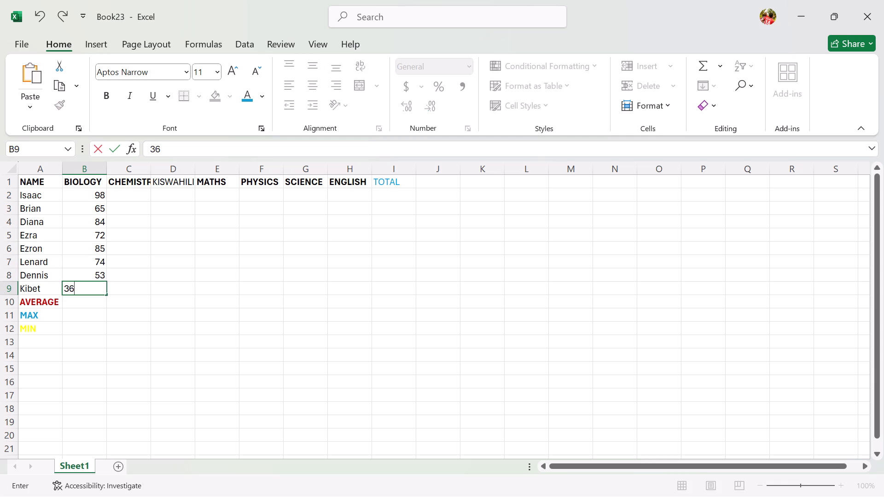
pyautogui.press('Return')
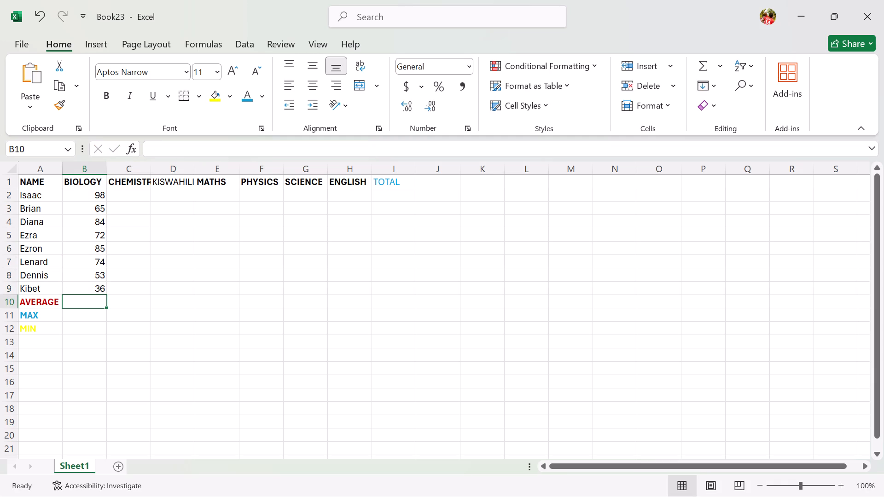
# Enter the CHEMISTRY marks 79, 94, 72 and 61 in cells C2 to C5 for Isaac, Brian, Diana and Ezra.
pyautogui.click(135, 191)
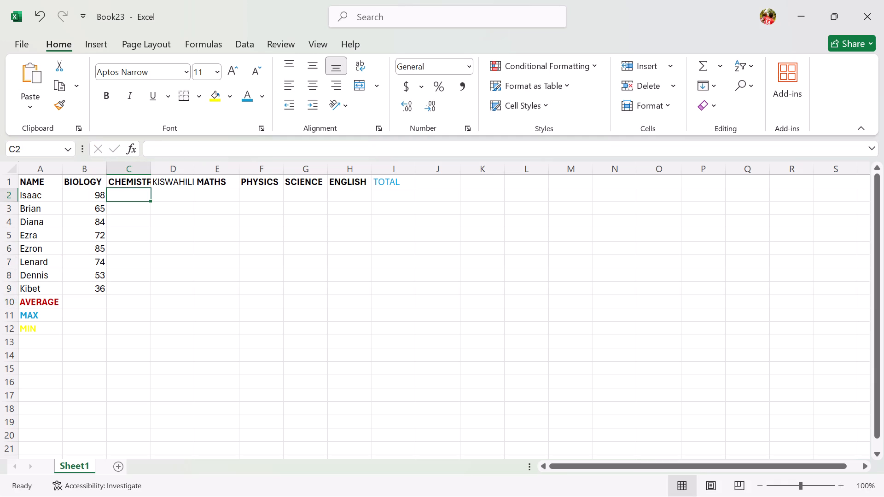
pyautogui.write('25')
pyautogui.press('BackSpace')
pyautogui.press('BackSpace')
pyautogui.press('BackSpace')
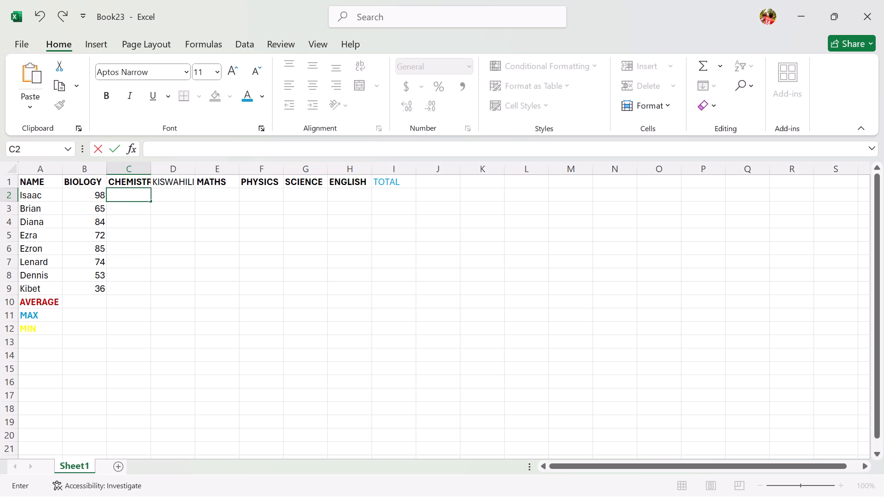
pyautogui.write('79')
pyautogui.press('Return')
pyautogui.write('94')
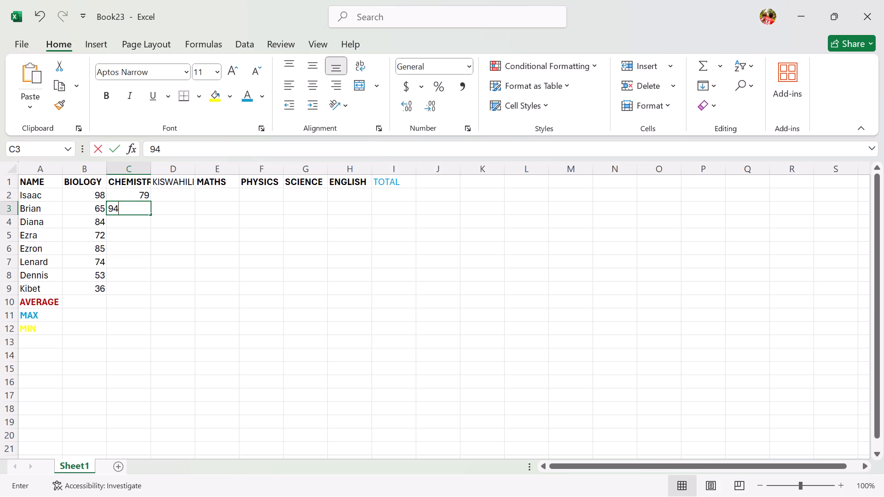
pyautogui.press('Return')
pyautogui.write('72')
pyautogui.press('Return')
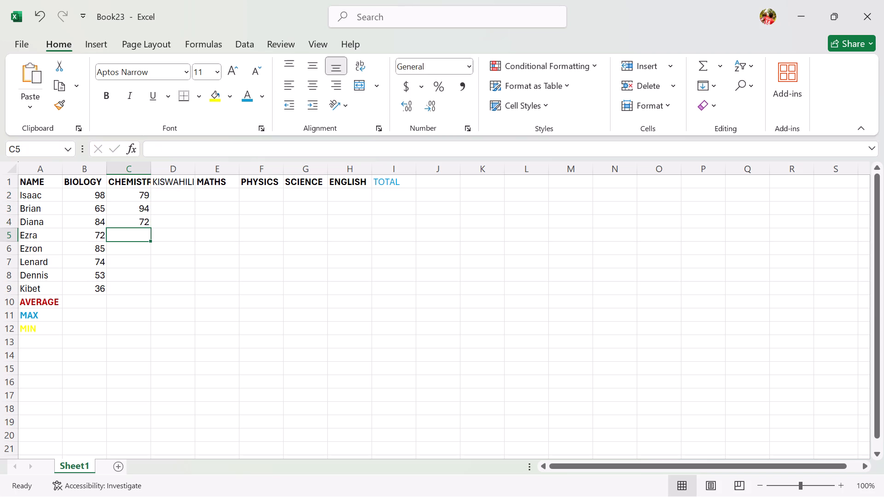
pyautogui.write('61')
pyautogui.press('Return')
# Enter the CHEMISTRY marks 73, 54, 84 and 73 in cells C6 to C9 for Ezron, Lenard, Dennis and Kibet.
pyautogui.press('-')
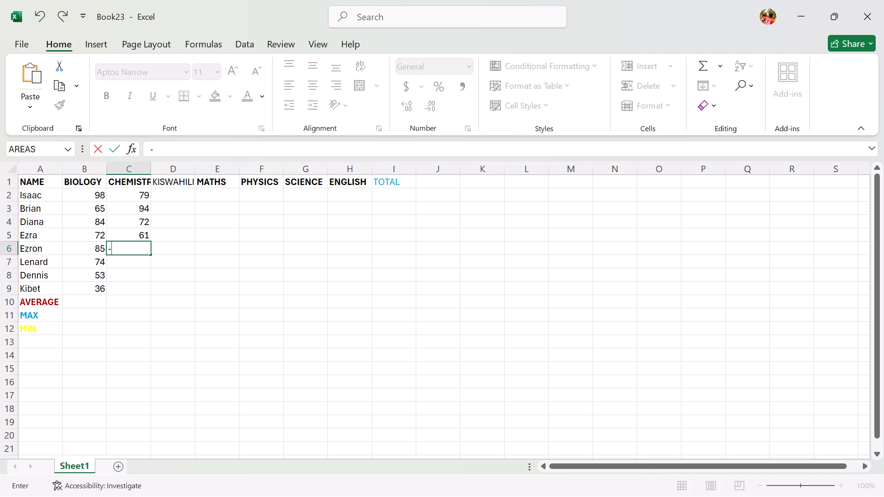
pyautogui.press('BackSpace')
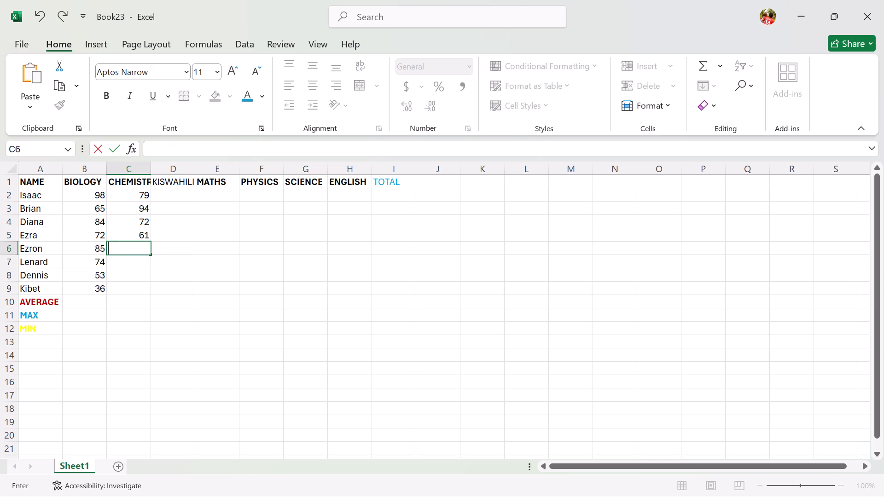
pyautogui.write('73')
pyautogui.press('Return')
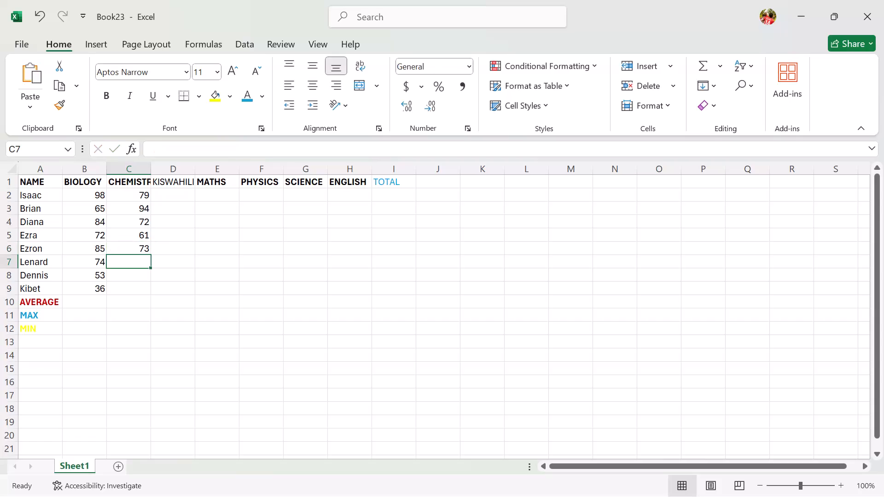
pyautogui.write('54')
pyautogui.press('Return')
pyautogui.write('84')
pyautogui.press('Return')
pyautogui.write('73')
pyautogui.press('Return')
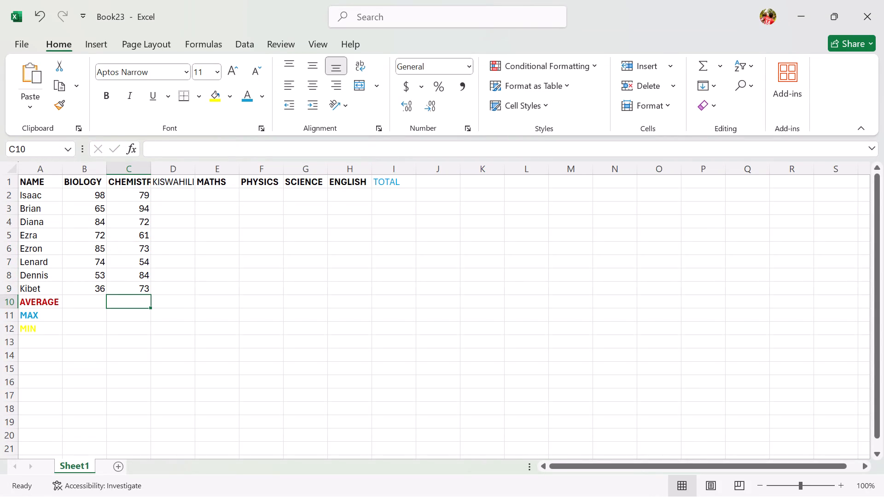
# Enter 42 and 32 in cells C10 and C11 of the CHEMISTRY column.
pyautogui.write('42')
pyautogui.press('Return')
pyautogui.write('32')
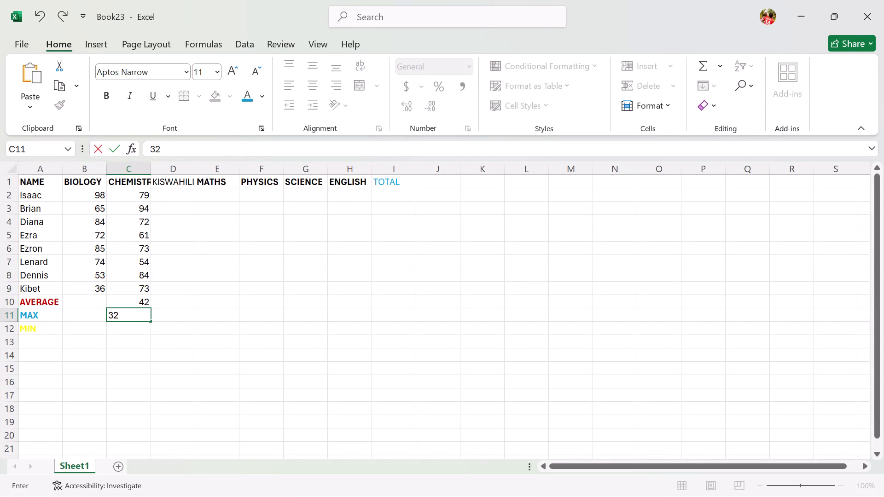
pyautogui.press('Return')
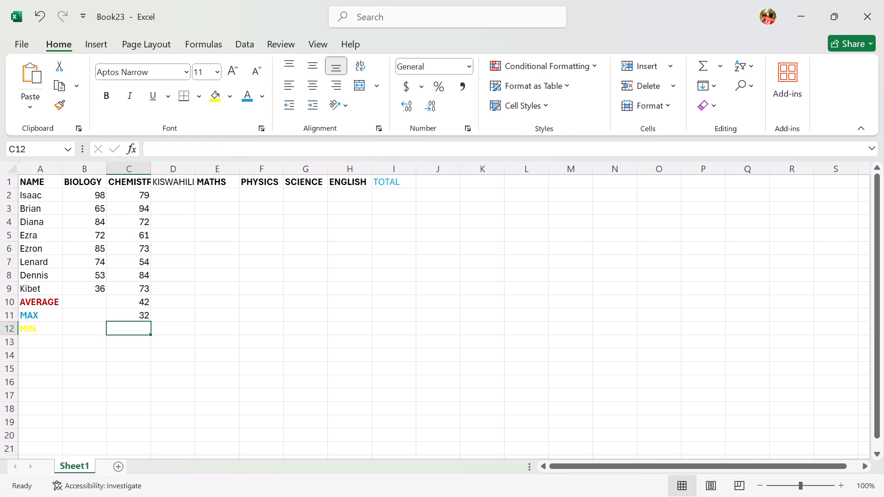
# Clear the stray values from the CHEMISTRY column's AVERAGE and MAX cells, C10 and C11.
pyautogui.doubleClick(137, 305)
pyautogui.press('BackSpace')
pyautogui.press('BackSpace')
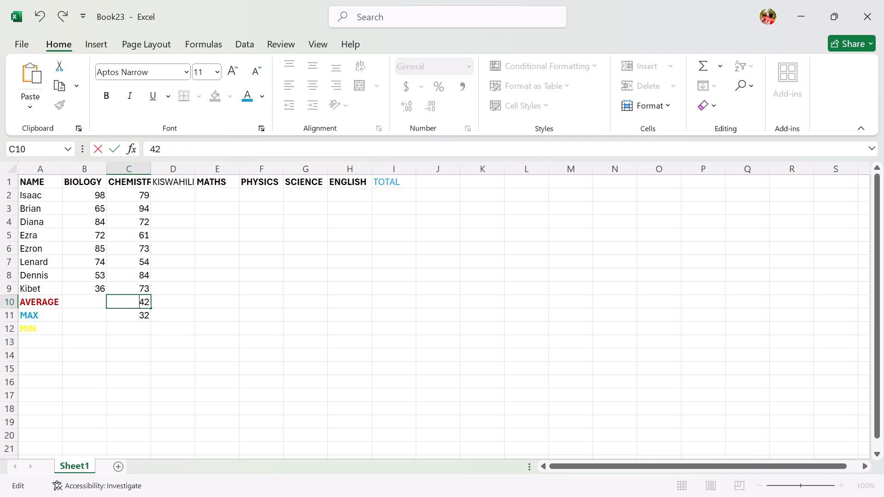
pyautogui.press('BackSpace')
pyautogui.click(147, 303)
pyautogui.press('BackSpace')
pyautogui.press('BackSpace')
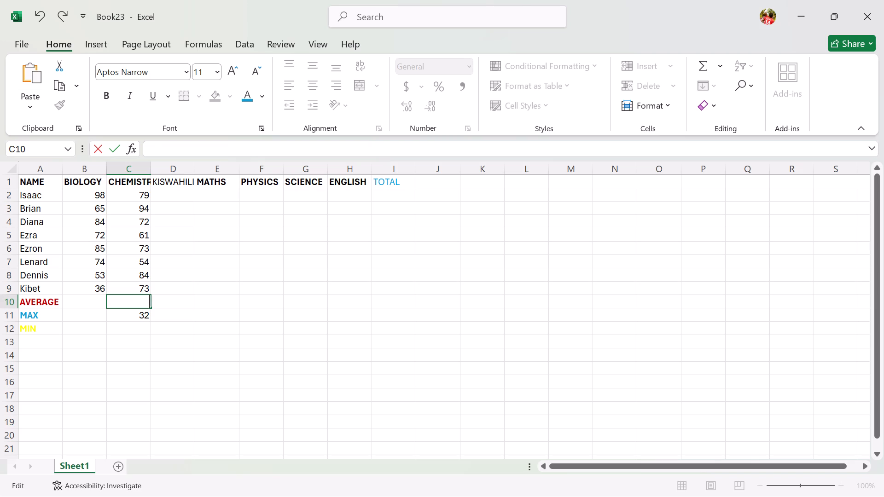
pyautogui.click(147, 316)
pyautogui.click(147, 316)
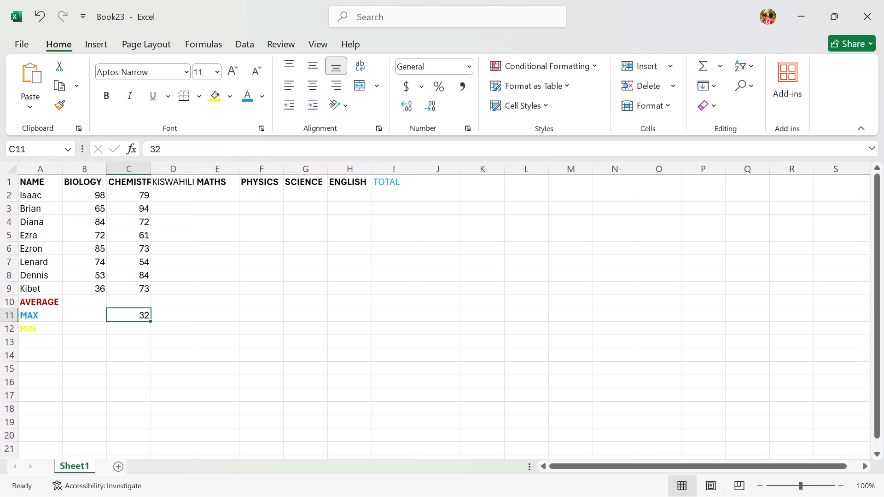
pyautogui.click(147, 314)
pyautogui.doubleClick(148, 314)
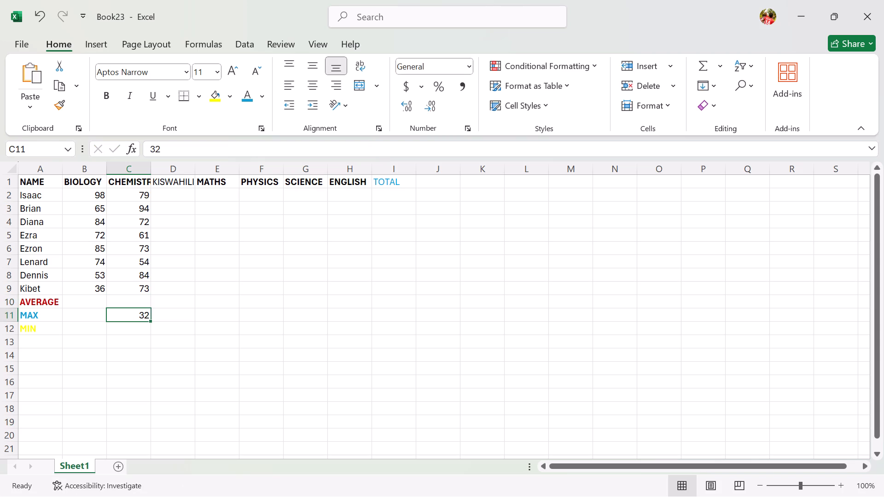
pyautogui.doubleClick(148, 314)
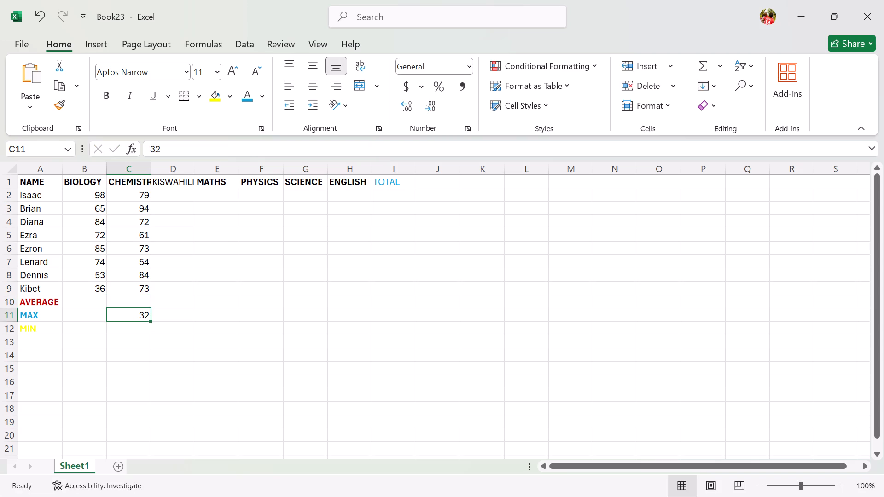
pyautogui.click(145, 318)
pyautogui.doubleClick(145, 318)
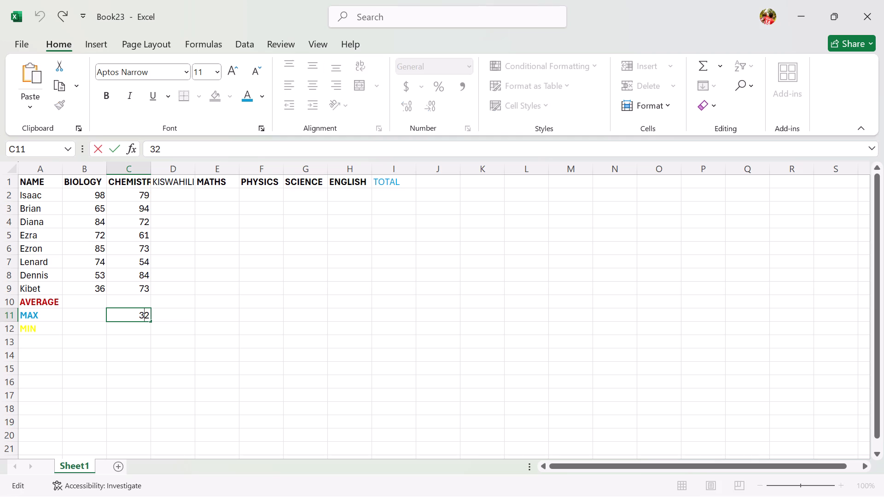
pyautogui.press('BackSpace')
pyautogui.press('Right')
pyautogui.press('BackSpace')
# Enter the KISWAHILI marks 64, 94, 72 and 62 in cells D2 to D5 for Isaac, Brian, Diana and Ezra.
pyautogui.click(175, 191)
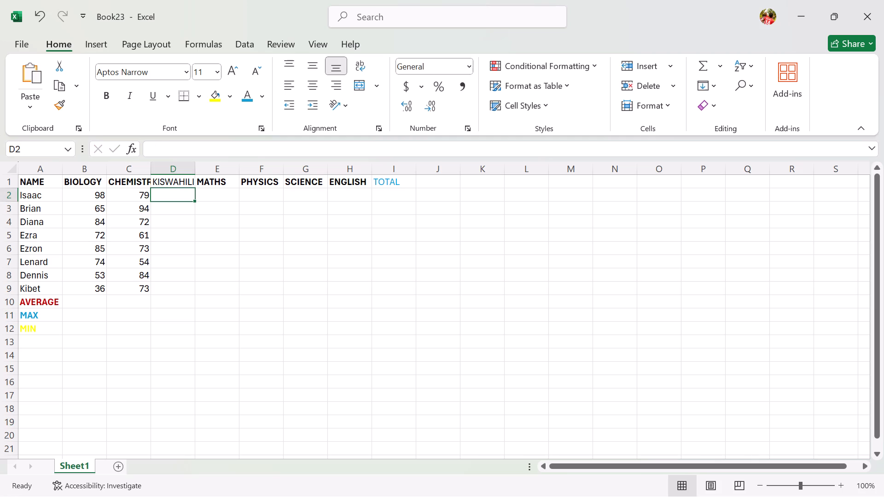
pyautogui.write('64')
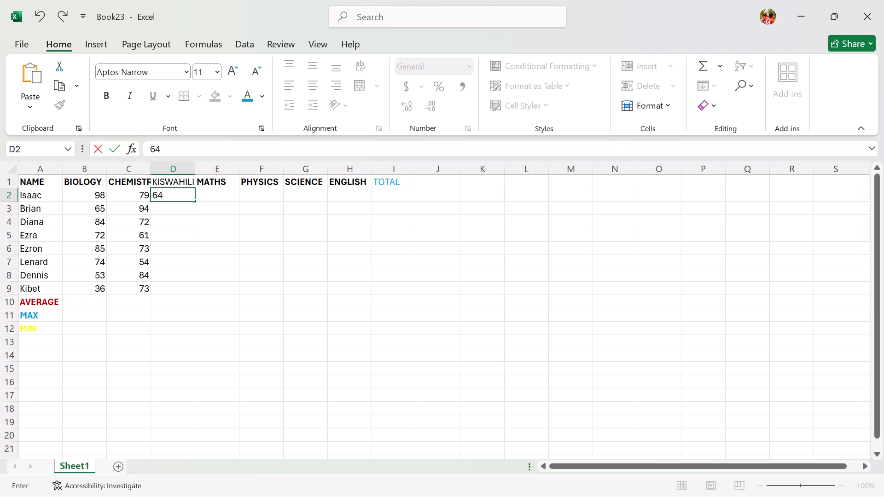
pyautogui.press('Return')
pyautogui.write('94')
pyautogui.press('Return')
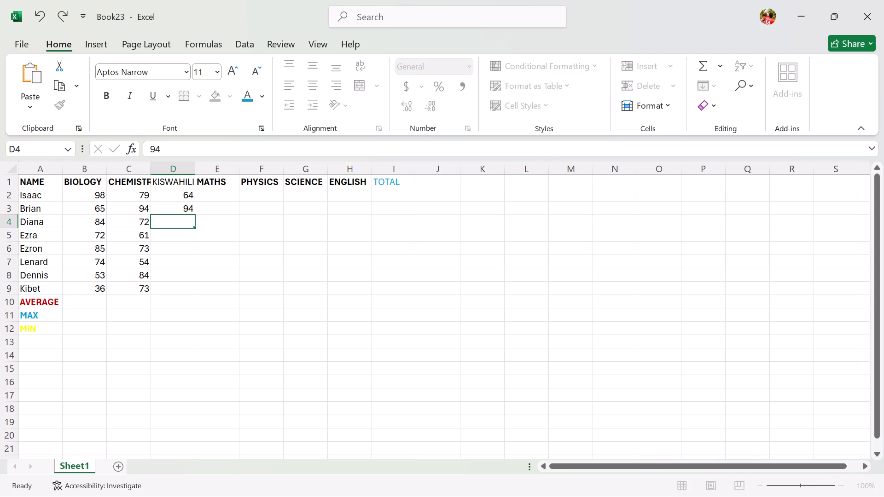
pyautogui.write('72')
pyautogui.press('Return')
pyautogui.write('62')
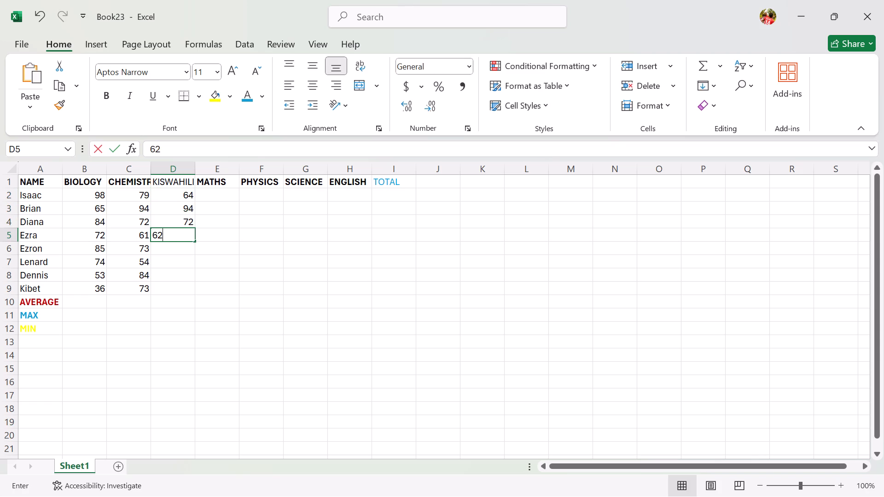
pyautogui.press('Return')
# Enter the KISWAHILI marks 53, 63, 93 and 42 in cells D6 to D9 for Ezron, Lenard, Dennis and Kibet.
pyautogui.write('53')
pyautogui.press('Return')
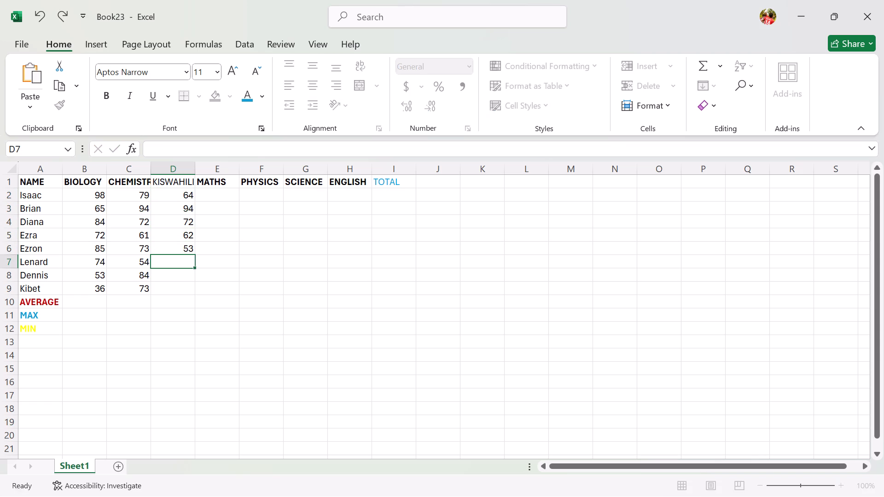
pyautogui.write('63')
pyautogui.press('Return')
pyautogui.write('93')
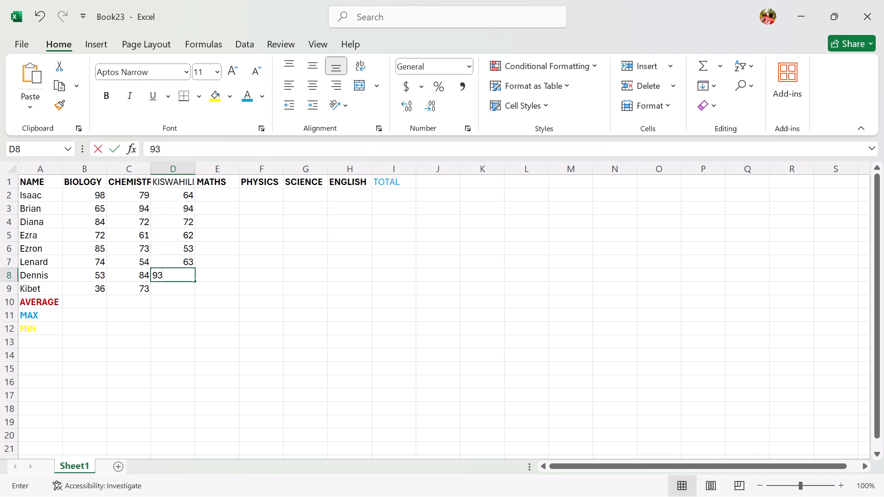
pyautogui.press('Return')
pyautogui.write('42')
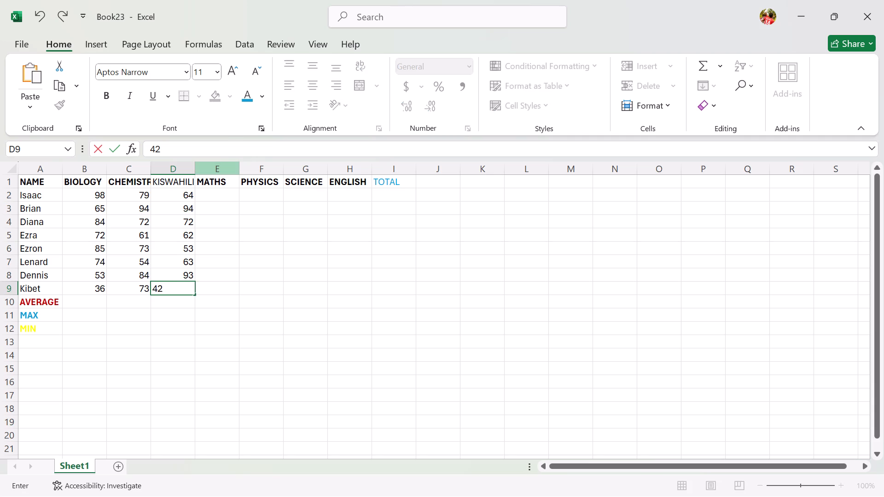
# Enter the MATHS marks 64, 93, 73 and 83 in cells E2 to E5 for Isaac, Brian, Diana and Ezra.
pyautogui.click(211, 194)
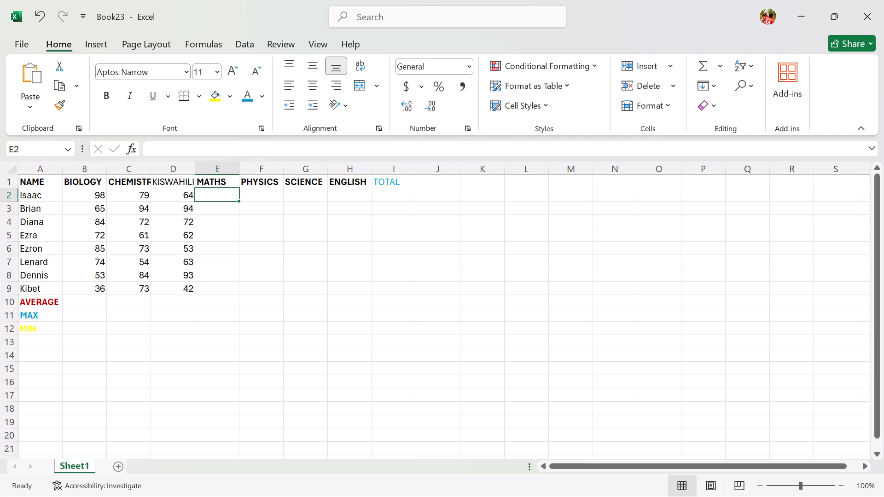
pyautogui.write('64')
pyautogui.press('Return')
pyautogui.write('93')
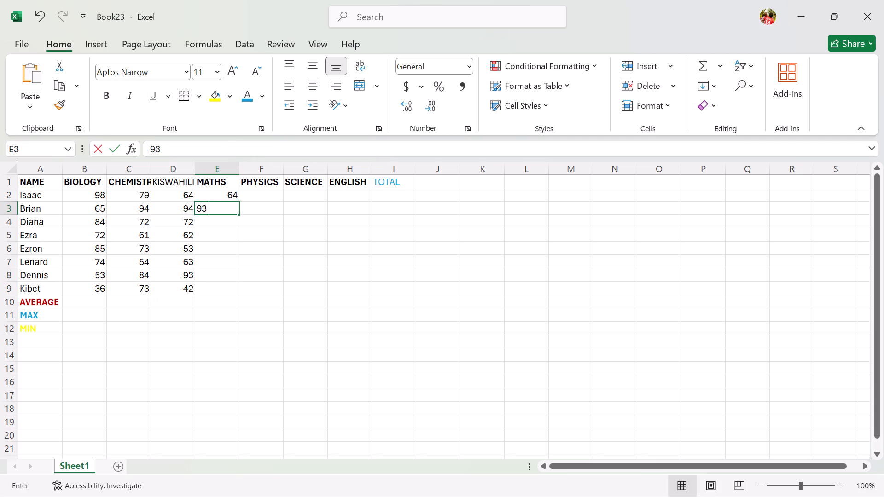
pyautogui.press('Return')
pyautogui.write('73')
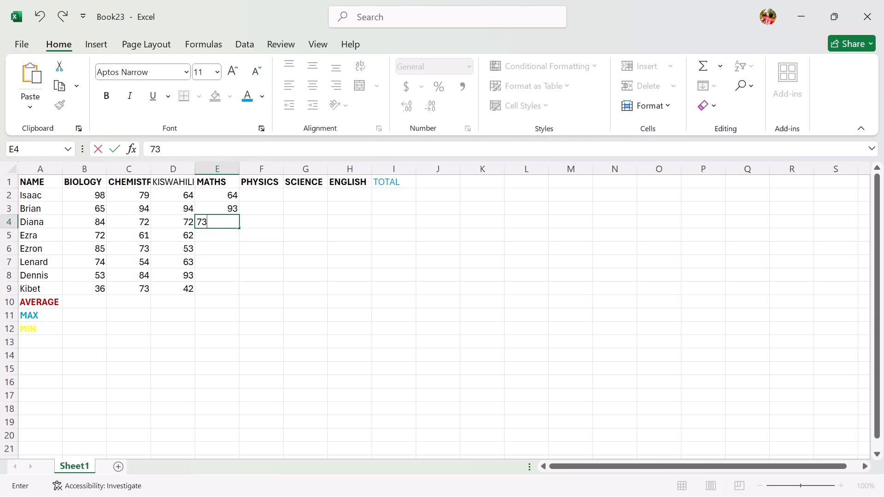
pyautogui.press('Return')
pyautogui.write('83')
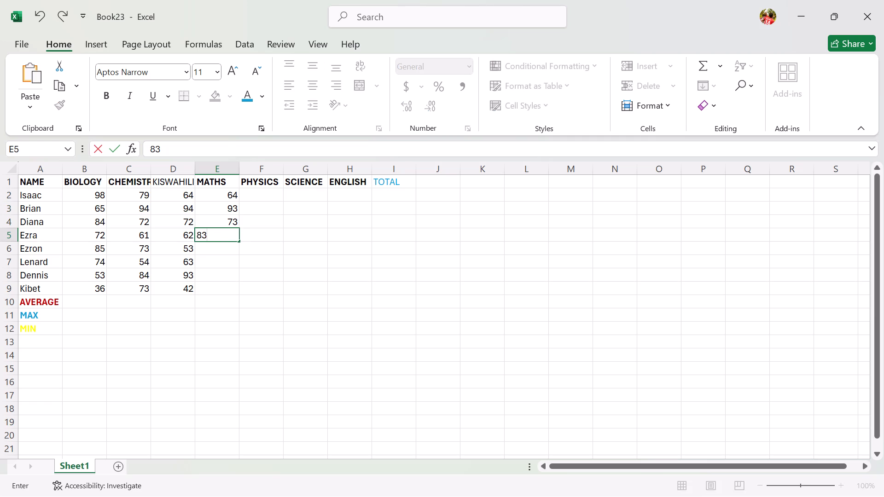
pyautogui.press('Return')
# Enter the MATHS marks 52, 23, 48 and 94 in cells E6 to E9 for Ezron, Lenard, Dennis and Kibet.
pyautogui.write('52')
pyautogui.press('Return')
pyautogui.write('23')
pyautogui.press('Return')
pyautogui.write('48')
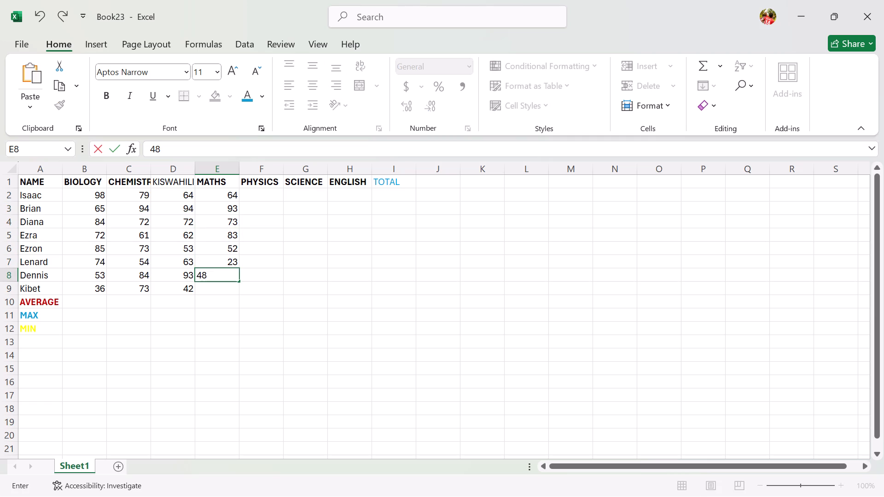
pyautogui.press('Return')
pyautogui.write('94')
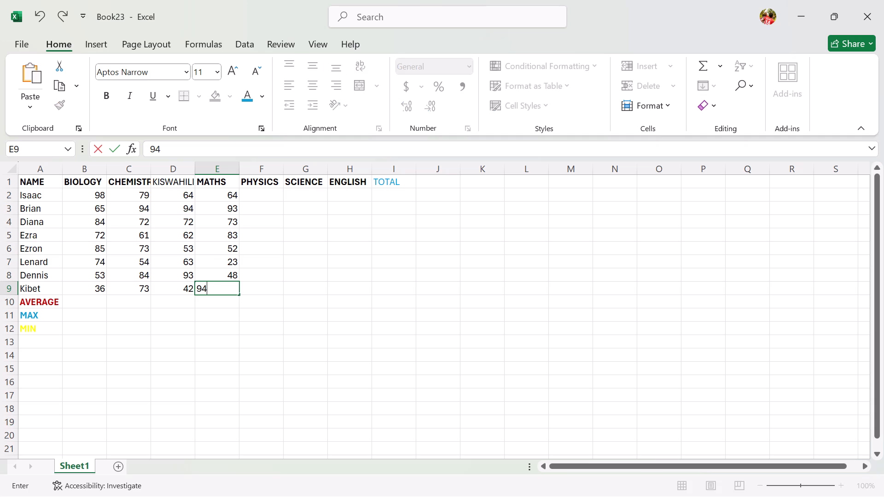
# Enter the PHYSICS marks 43, 93, 73 and 62 in cells F2 to F5 for Isaac, Brian, Diana and Ezra.
pyautogui.click(272, 191)
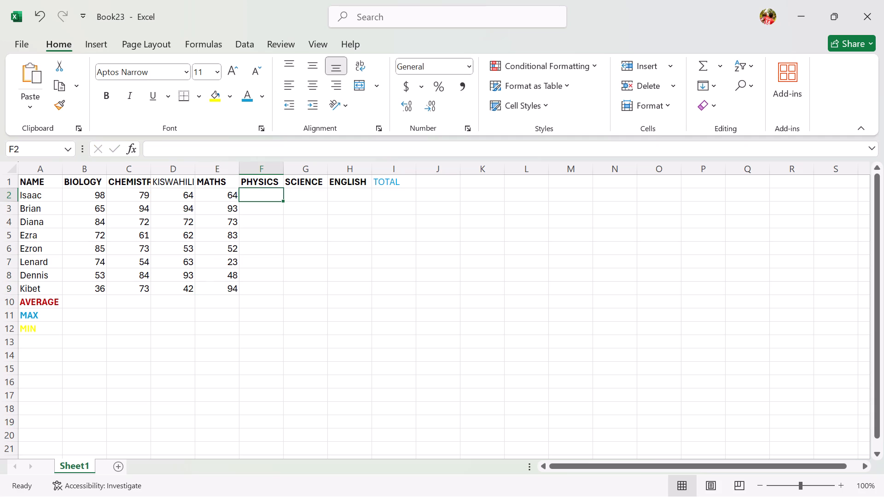
pyautogui.write('43')
pyautogui.press('Return')
pyautogui.write('93')
pyautogui.press('Return')
pyautogui.write('73')
pyautogui.press('Return')
pyautogui.write('62')
pyautogui.press('Return')
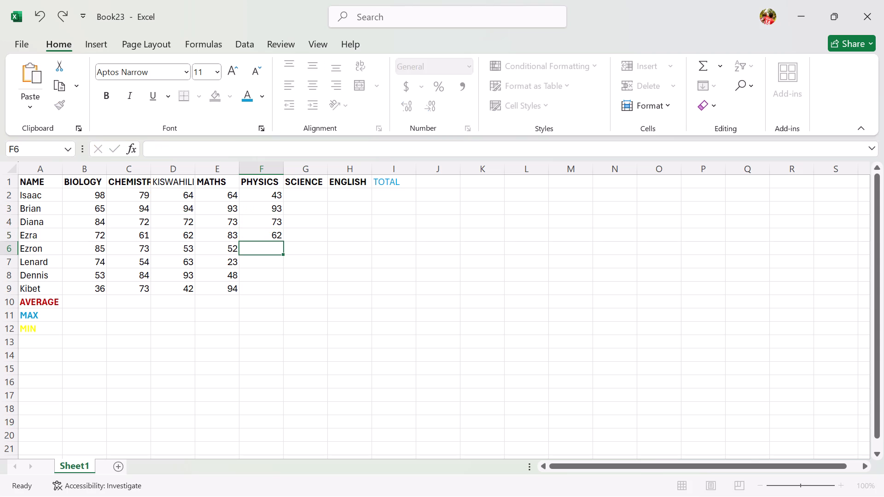
# Enter the PHYSICS marks 52, 92, 82 and 52 in cells F6 to F9 for Ezron, Lenard, Dennis and Kibet.
pyautogui.write('52')
pyautogui.press('Return')
pyautogui.write('92')
pyautogui.press('Return')
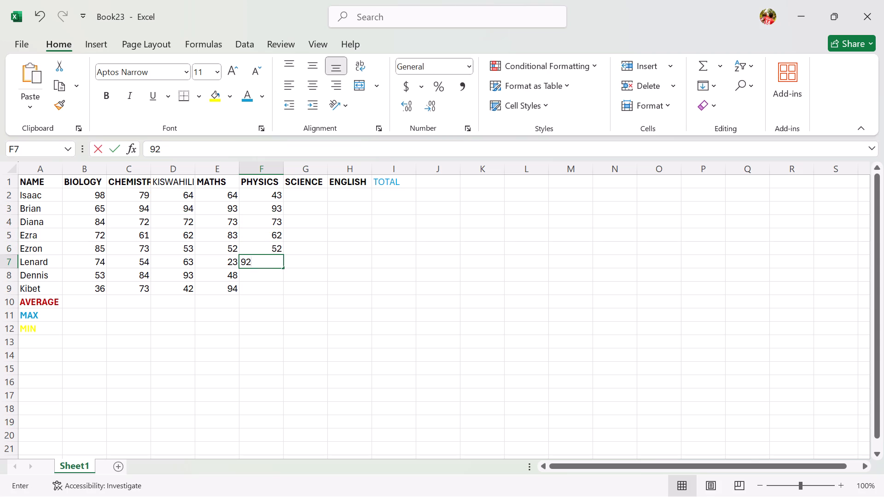
pyautogui.write('82')
pyautogui.press('Return')
pyautogui.press('5')
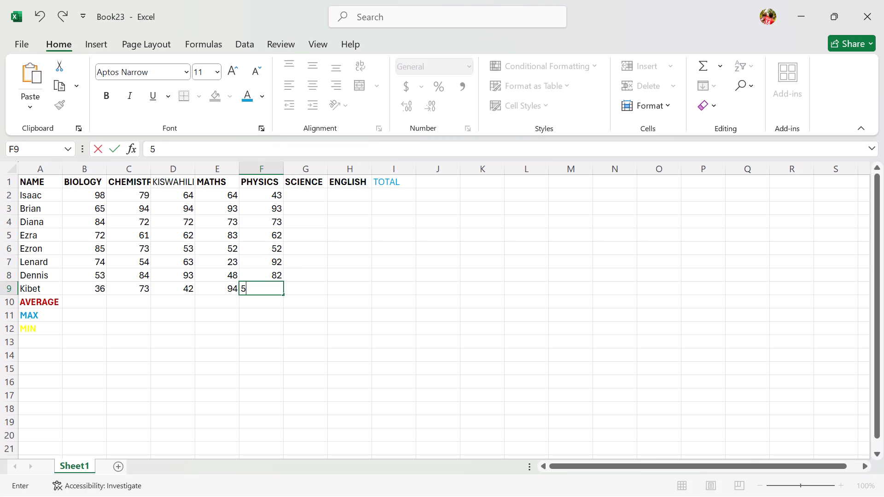
pyautogui.press('2')
pyautogui.press('Return')
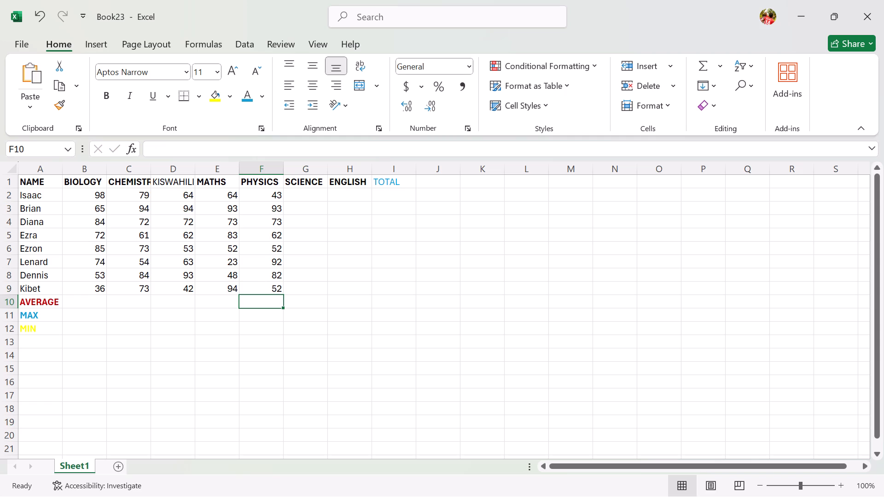
# Enter the SCIENCE marks 72, 83 and 02 in cells G2 to G4 for Isaac, Brian and Diana.
pyautogui.click(304, 190)
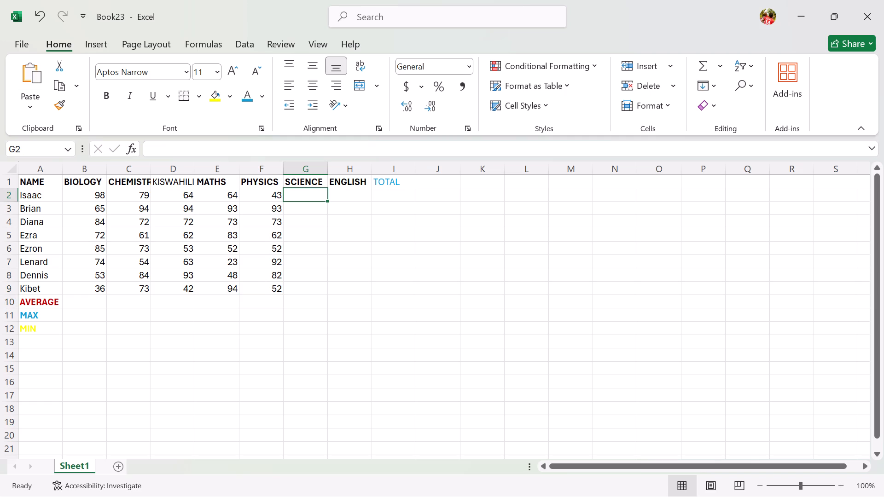
pyautogui.write('72')
pyautogui.press('Return')
pyautogui.write('83')
pyautogui.press('Return')
pyautogui.write('02')
pyautogui.press('Return')
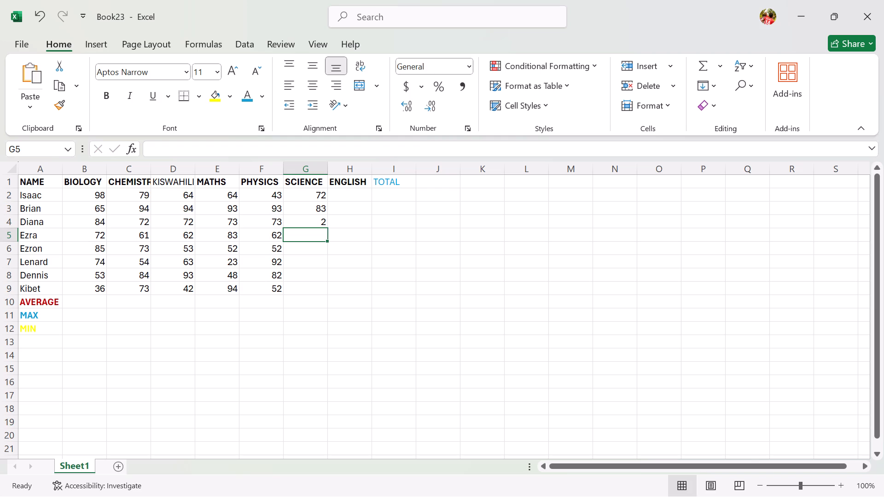
# Correct Diana's SCIENCE mark in cell G4 to 72.
pyautogui.click(315, 220)
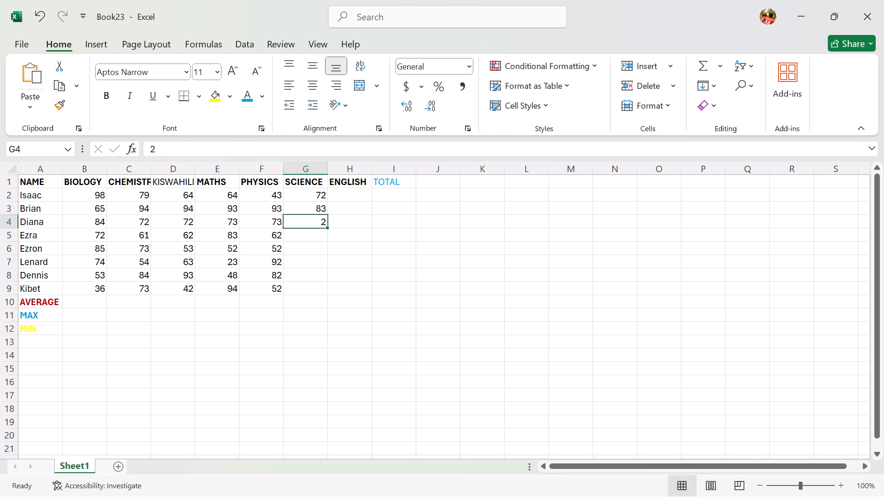
pyautogui.doubleClick(315, 220)
pyautogui.press('7')
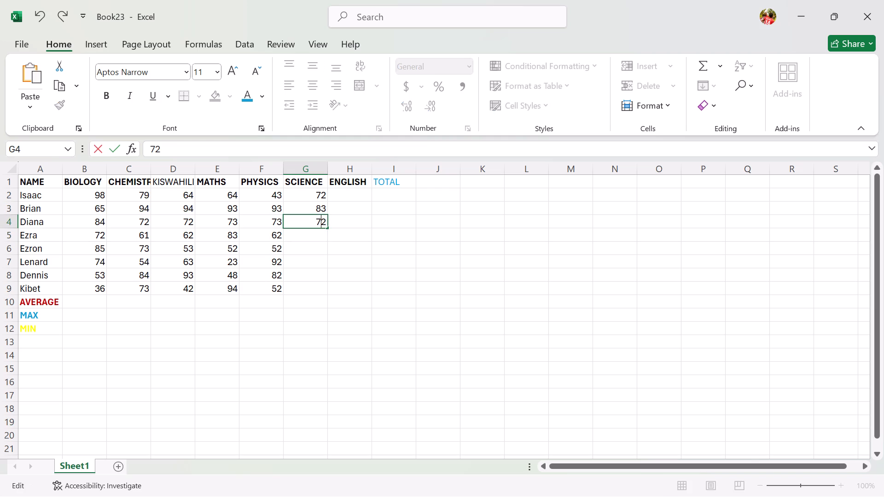
pyautogui.press('Return')
# Enter the SCIENCE marks 82, 92, 71, 62 and 42 in cells G5 to G9 for Ezra, Ezron, Lenard, Dennis and Kibet.
pyautogui.write('82')
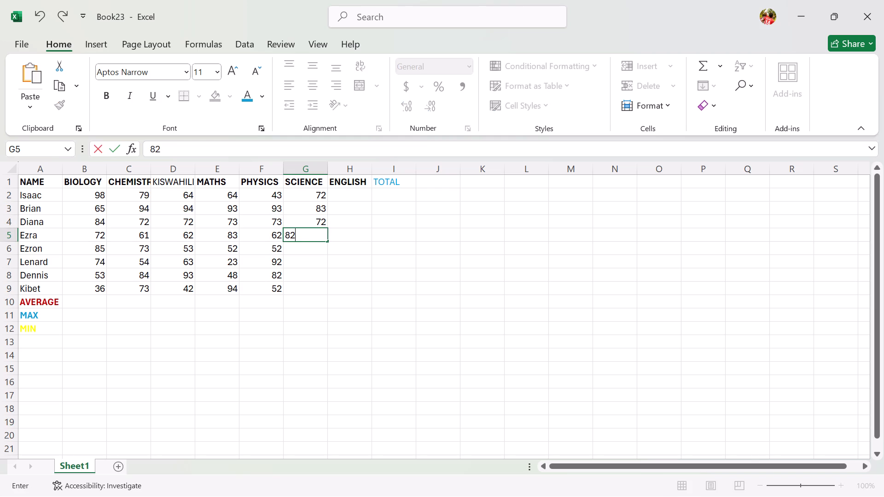
pyautogui.press('Return')
pyautogui.write('92')
pyautogui.press('Return')
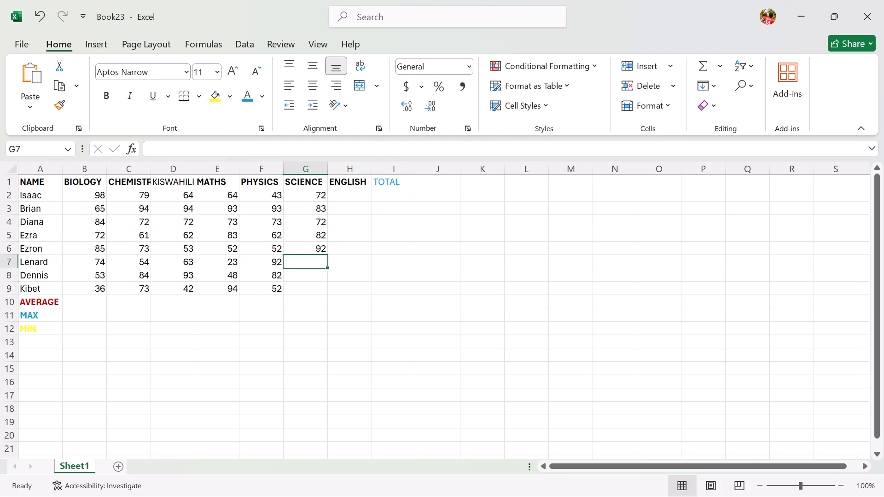
pyautogui.write('71\\')
pyautogui.press('BackSpace')
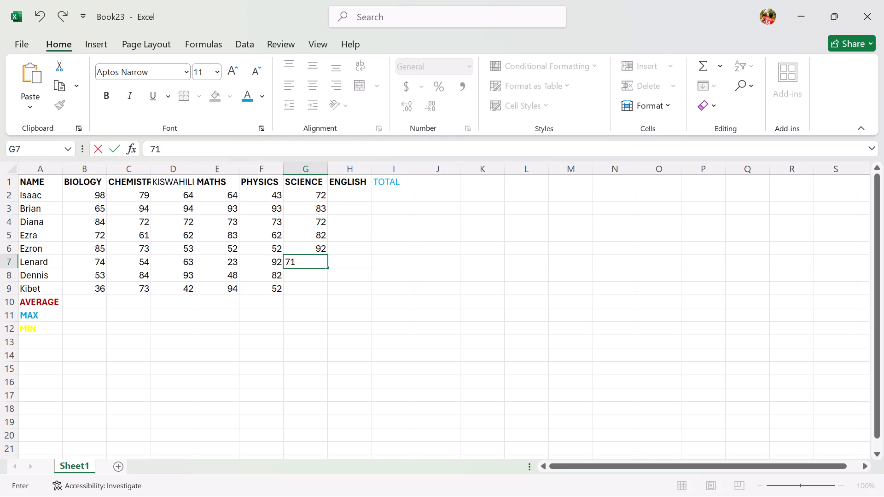
pyautogui.press('Return')
pyautogui.write('62')
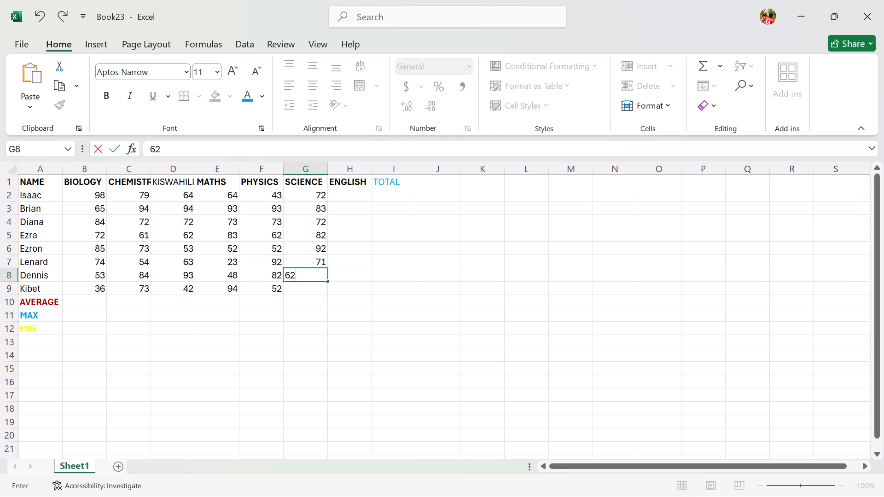
pyautogui.press('Return')
pyautogui.write('42')
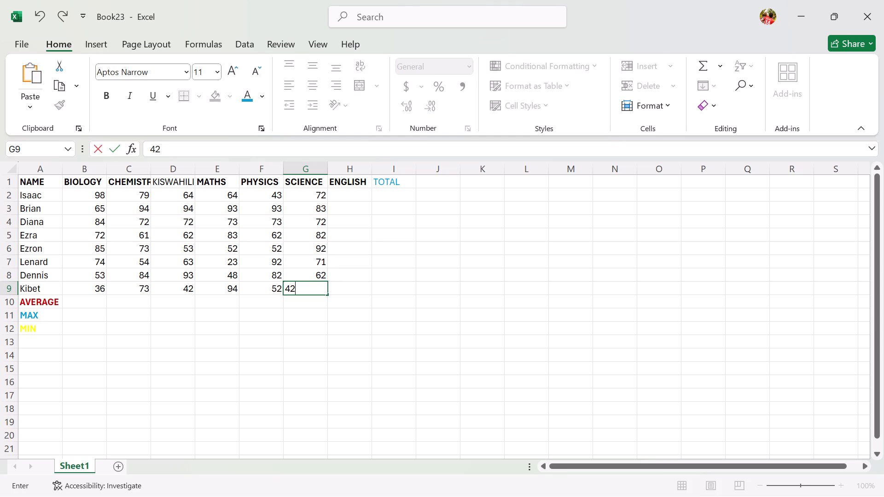
# Enter the ENGLISH marks 93, 42, 62 and 42 in cells H2 to H5 for Isaac, Brian, Diana and Ezra.
pyautogui.click(364, 189)
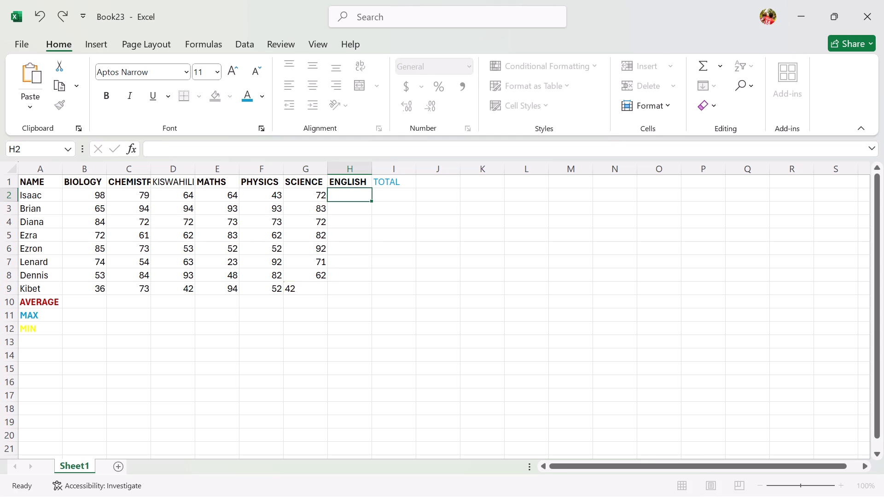
pyautogui.write('93')
pyautogui.press('Return')
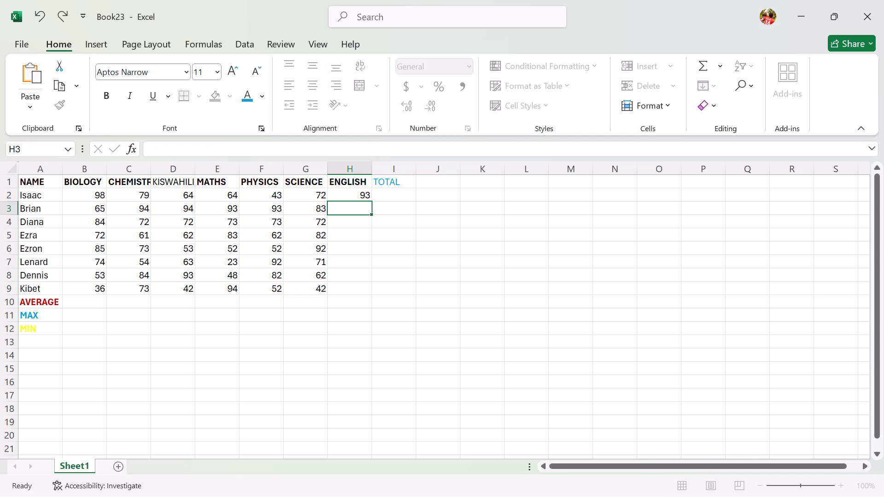
pyautogui.write('42')
pyautogui.press('Return')
pyautogui.write('62')
pyautogui.press('Return')
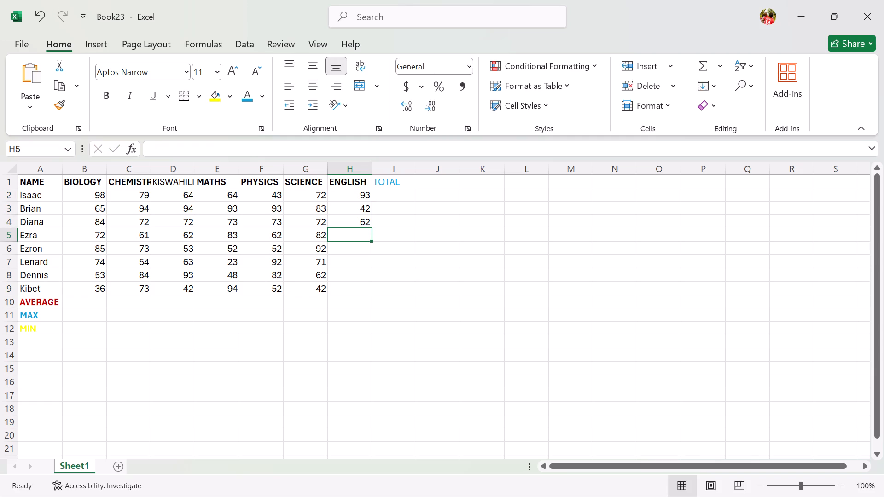
pyautogui.write('42')
pyautogui.press('Return')
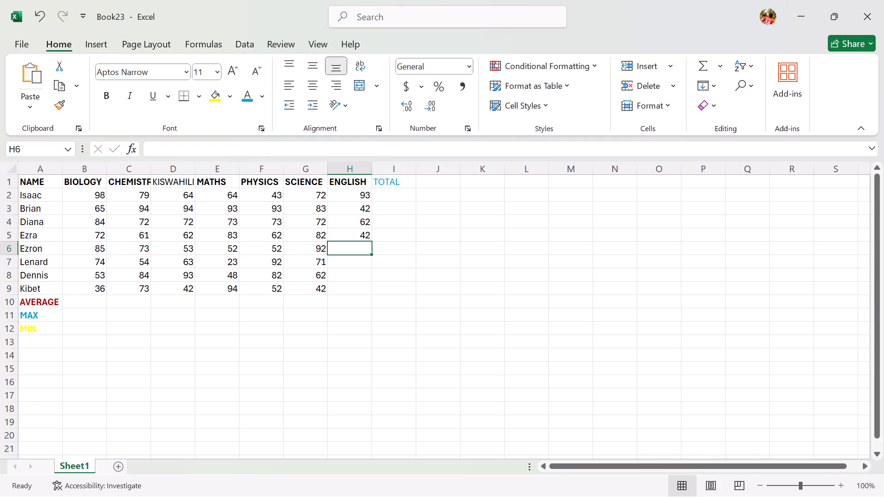
# Enter the ENGLISH marks 94, 73, 71 and 95 in cells H6 to H9 for Ezron, Lenard, Dennis and Kibet.
pyautogui.write('94')
pyautogui.press('Return')
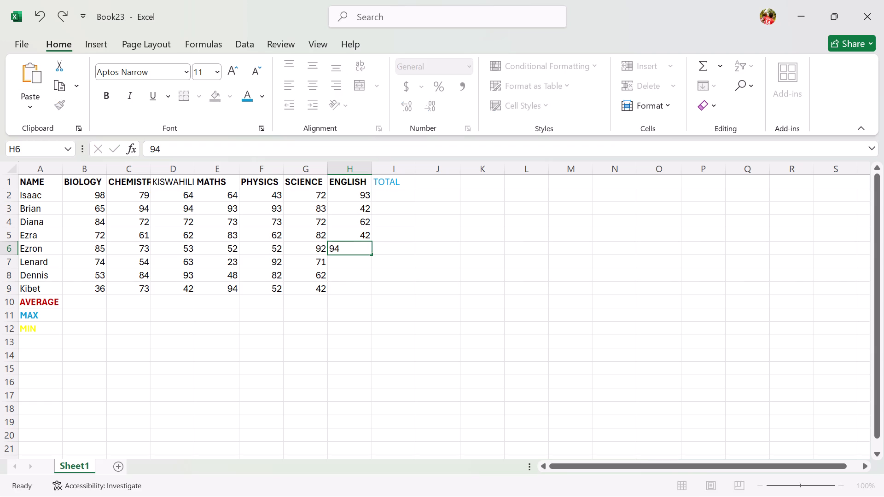
pyautogui.write('73')
pyautogui.press('Return')
pyautogui.write('71')
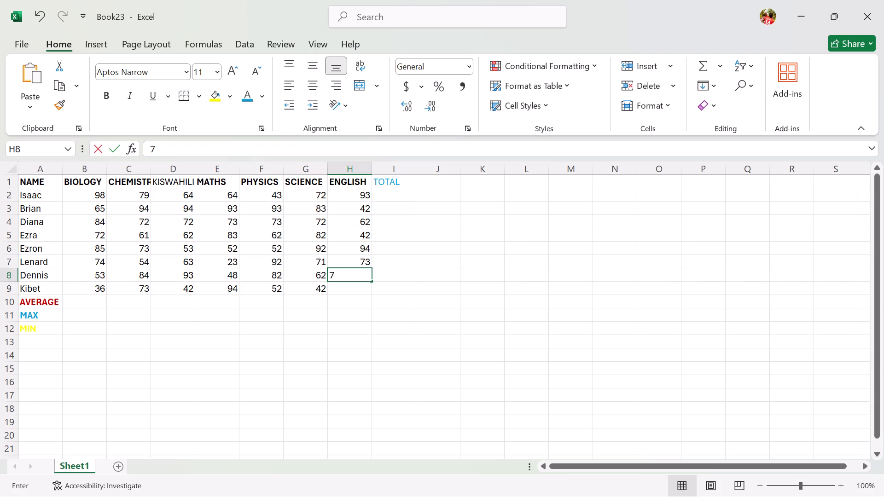
pyautogui.press('Return')
pyautogui.write('95')
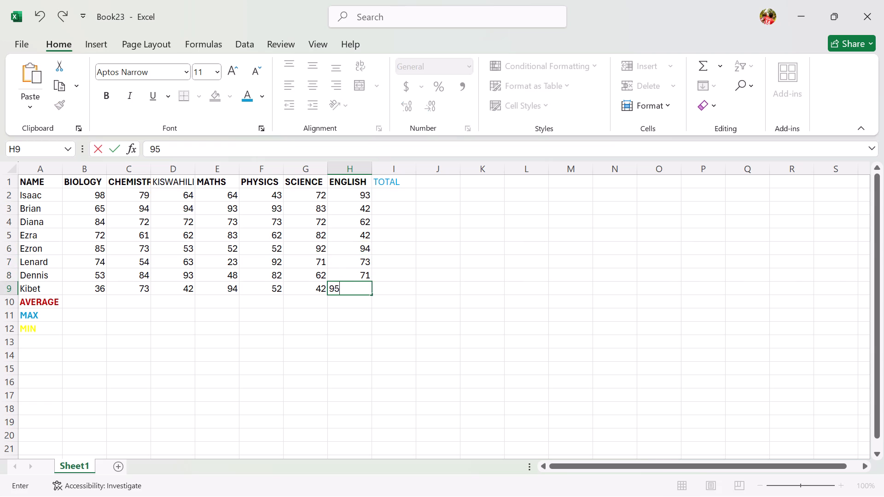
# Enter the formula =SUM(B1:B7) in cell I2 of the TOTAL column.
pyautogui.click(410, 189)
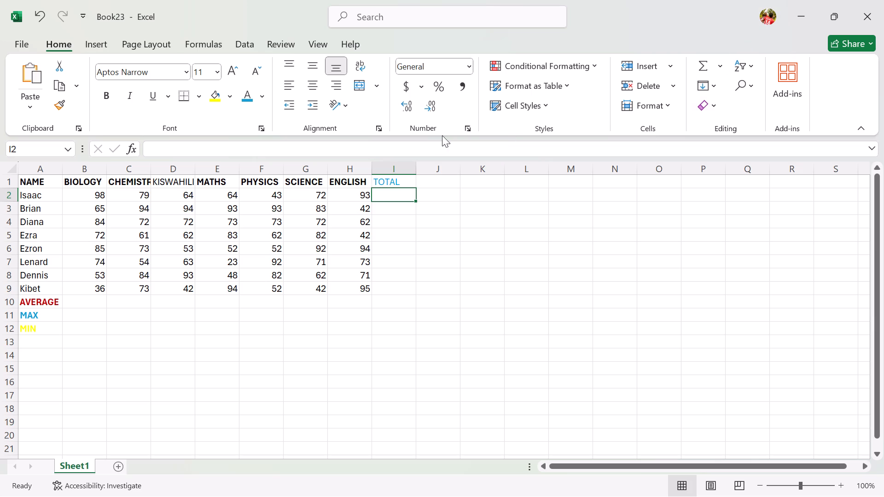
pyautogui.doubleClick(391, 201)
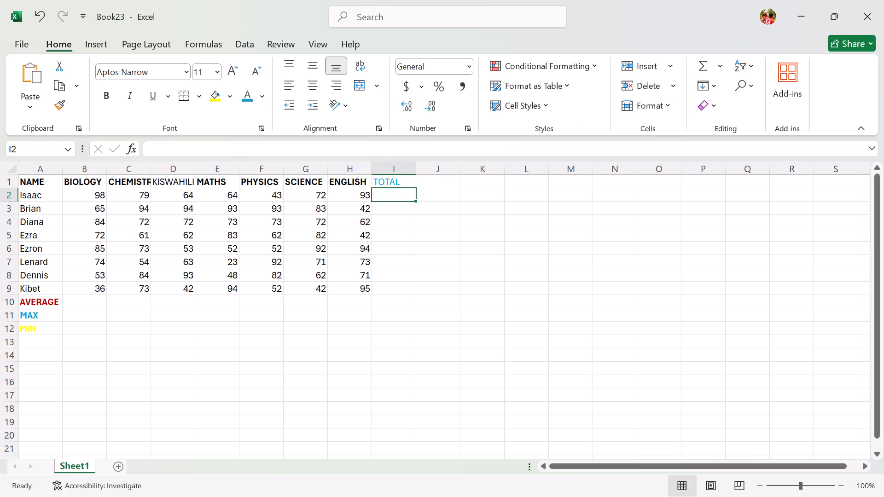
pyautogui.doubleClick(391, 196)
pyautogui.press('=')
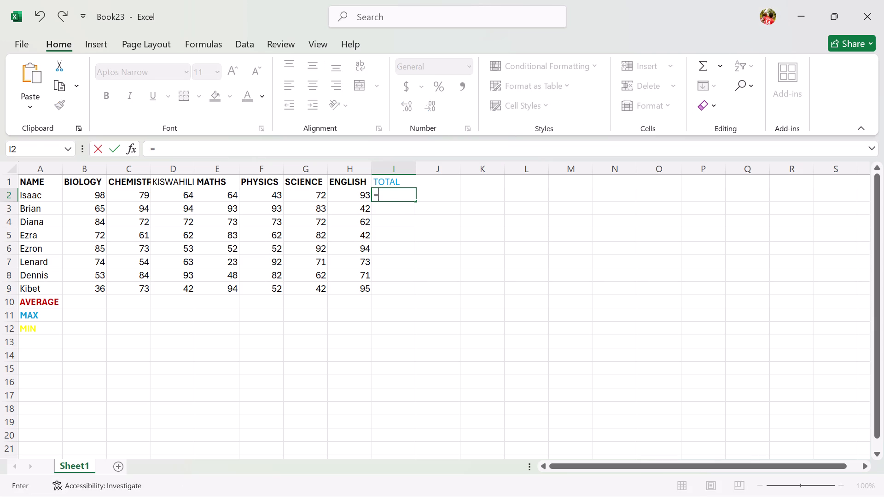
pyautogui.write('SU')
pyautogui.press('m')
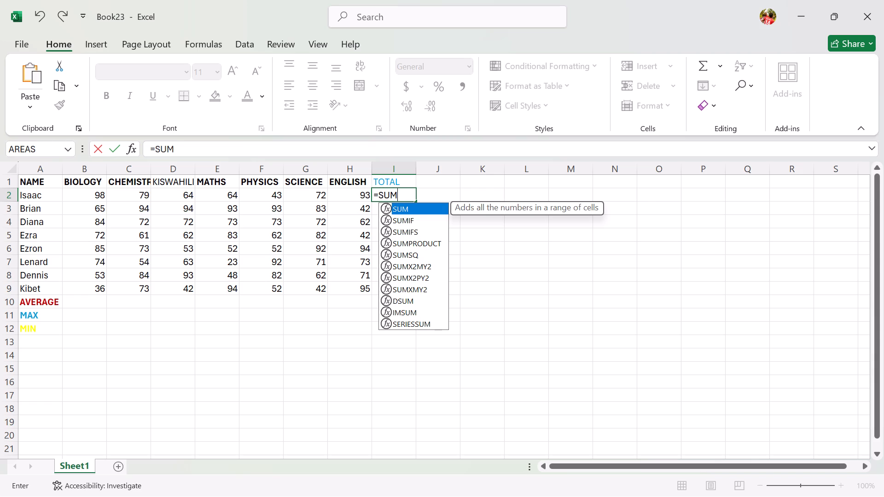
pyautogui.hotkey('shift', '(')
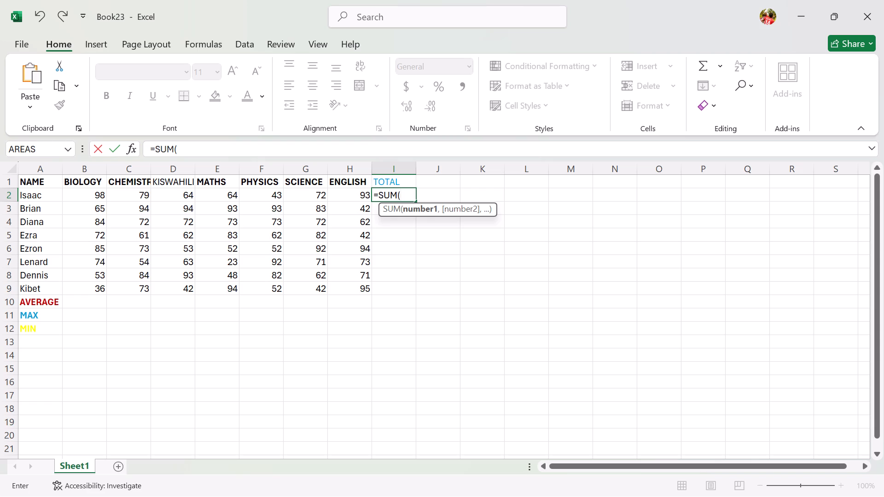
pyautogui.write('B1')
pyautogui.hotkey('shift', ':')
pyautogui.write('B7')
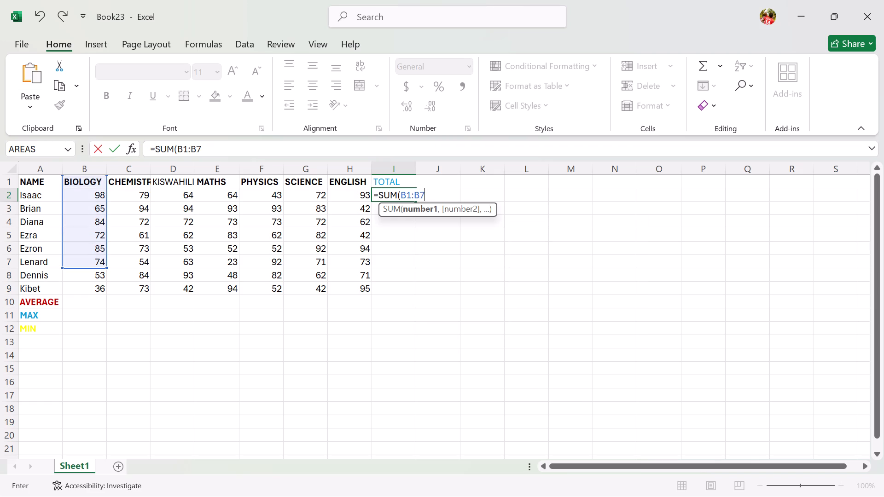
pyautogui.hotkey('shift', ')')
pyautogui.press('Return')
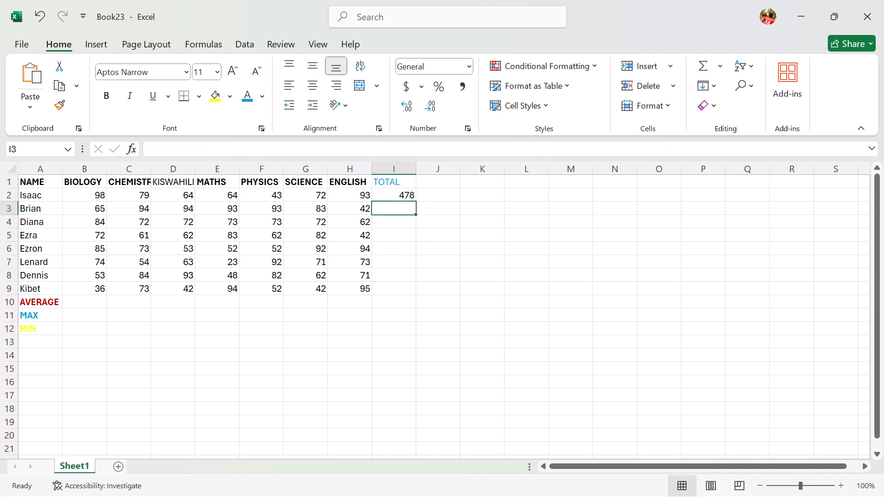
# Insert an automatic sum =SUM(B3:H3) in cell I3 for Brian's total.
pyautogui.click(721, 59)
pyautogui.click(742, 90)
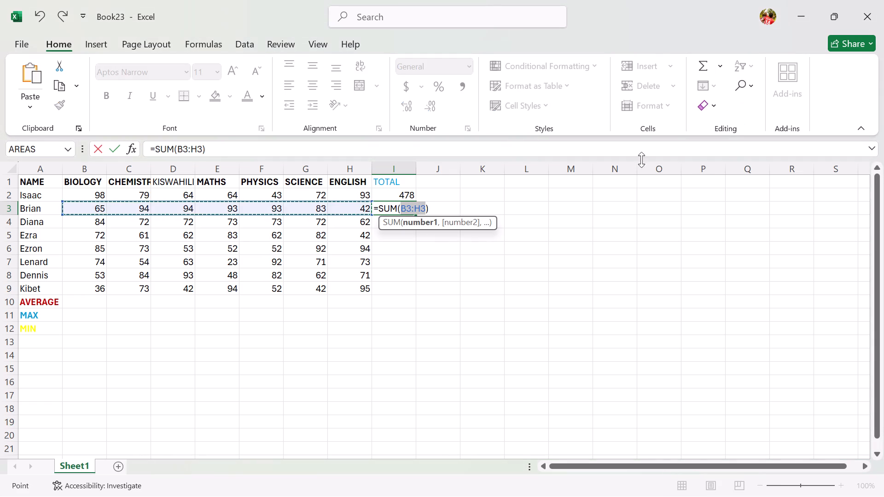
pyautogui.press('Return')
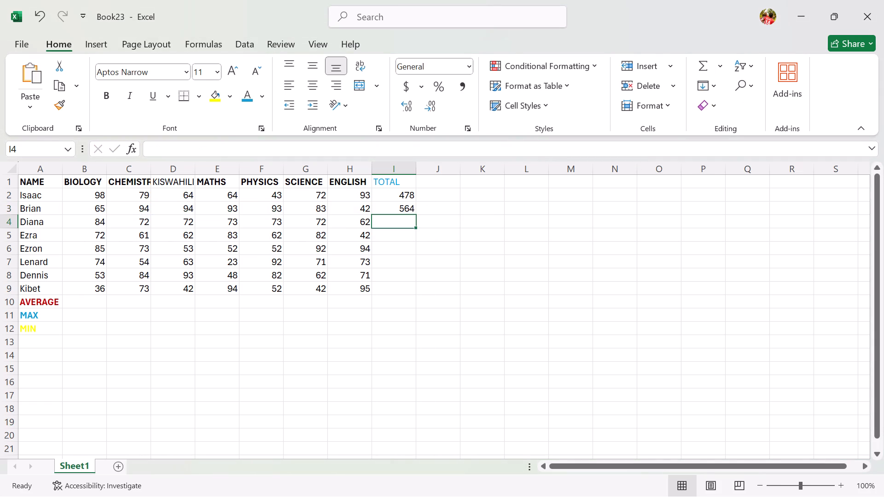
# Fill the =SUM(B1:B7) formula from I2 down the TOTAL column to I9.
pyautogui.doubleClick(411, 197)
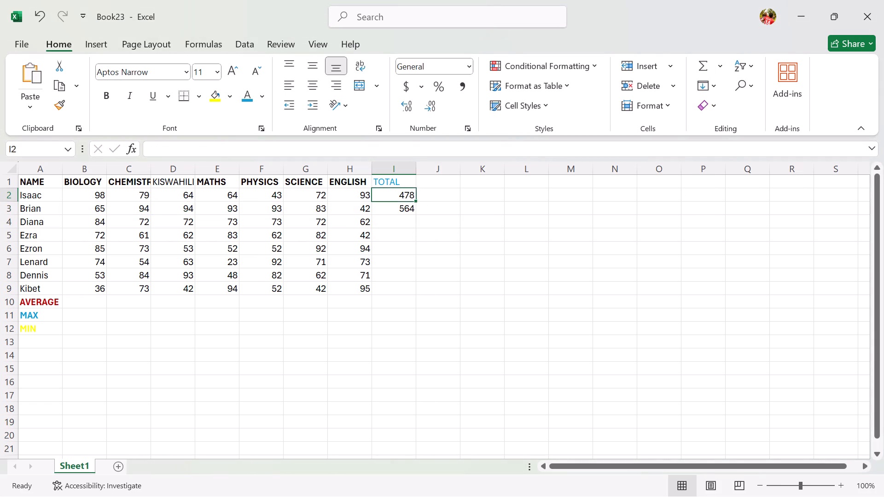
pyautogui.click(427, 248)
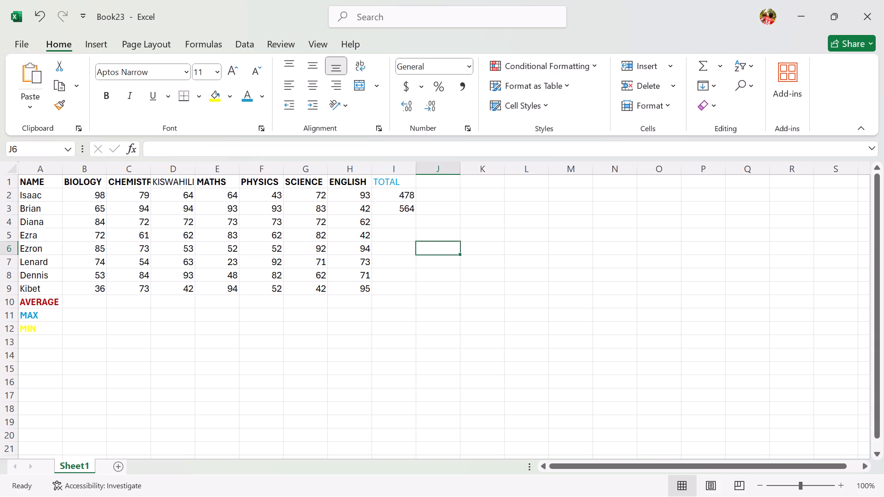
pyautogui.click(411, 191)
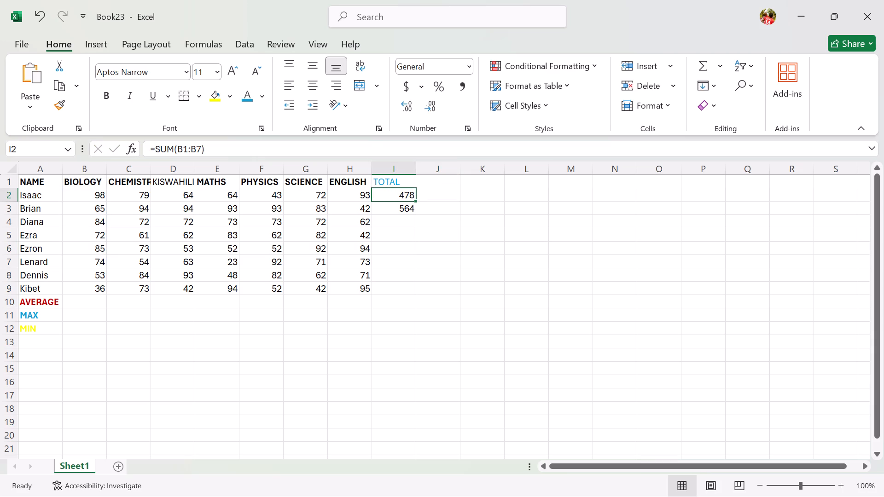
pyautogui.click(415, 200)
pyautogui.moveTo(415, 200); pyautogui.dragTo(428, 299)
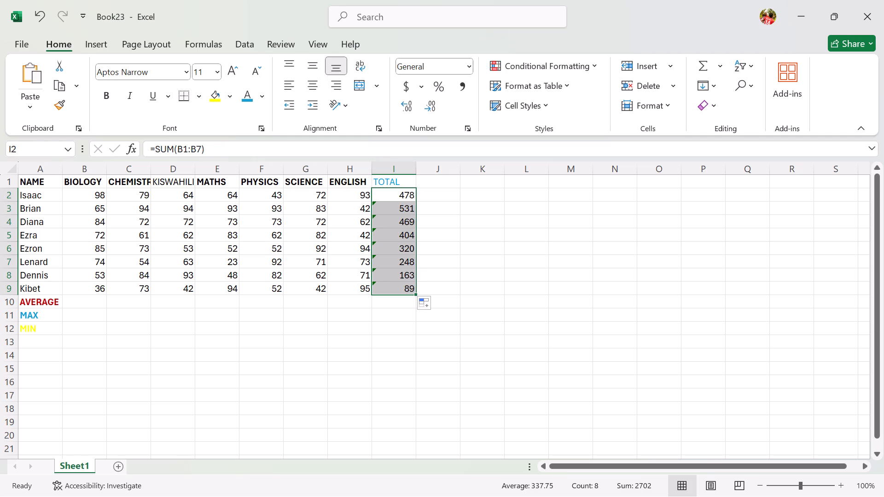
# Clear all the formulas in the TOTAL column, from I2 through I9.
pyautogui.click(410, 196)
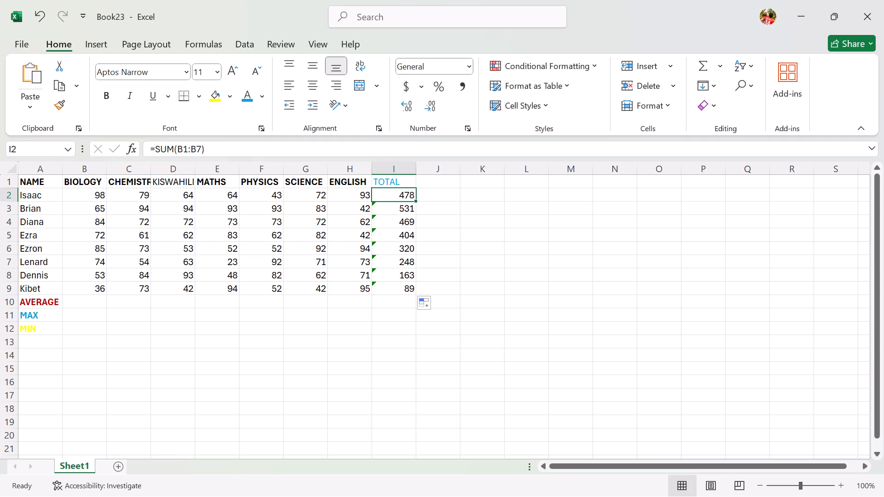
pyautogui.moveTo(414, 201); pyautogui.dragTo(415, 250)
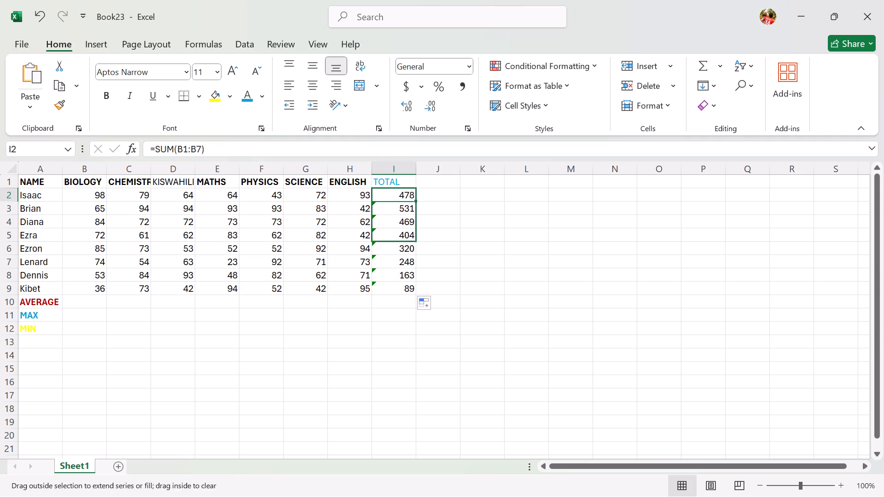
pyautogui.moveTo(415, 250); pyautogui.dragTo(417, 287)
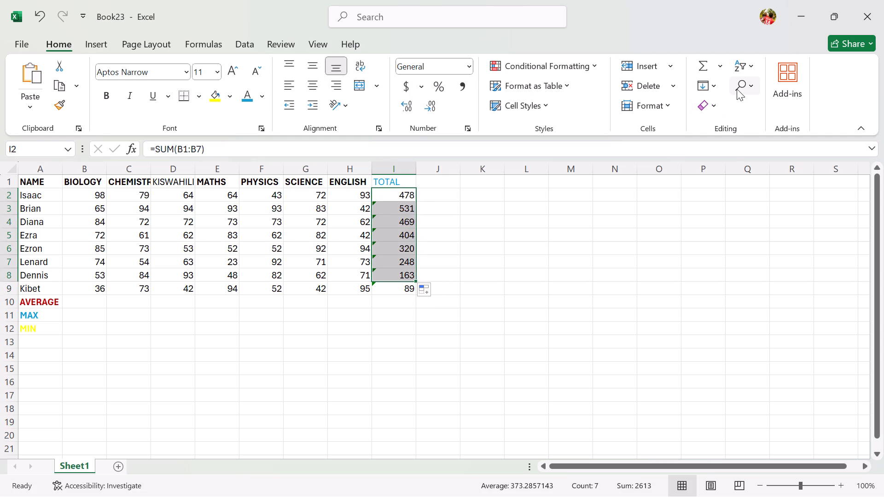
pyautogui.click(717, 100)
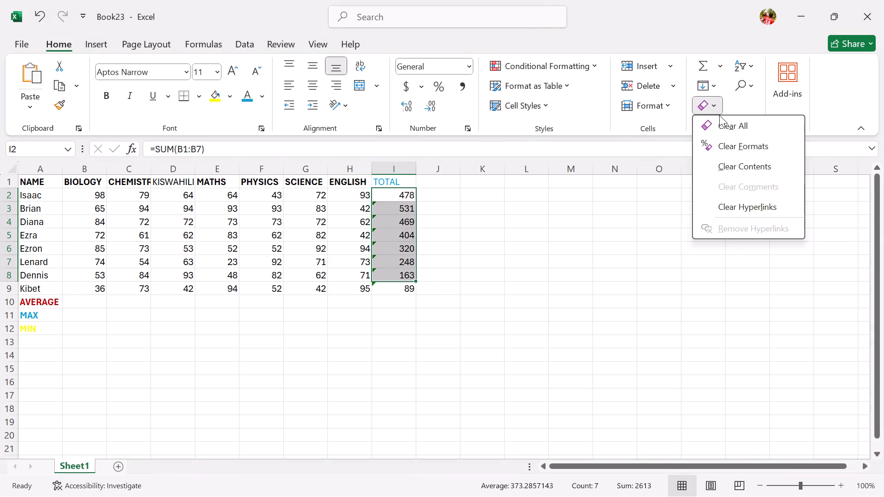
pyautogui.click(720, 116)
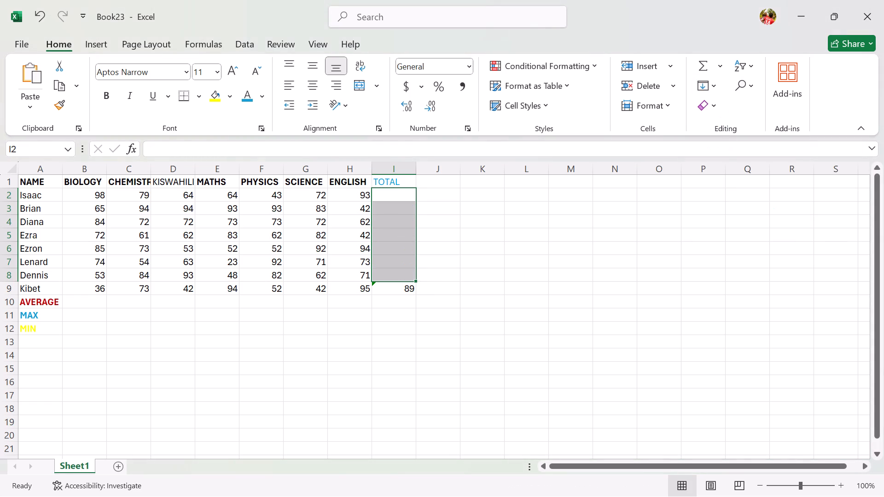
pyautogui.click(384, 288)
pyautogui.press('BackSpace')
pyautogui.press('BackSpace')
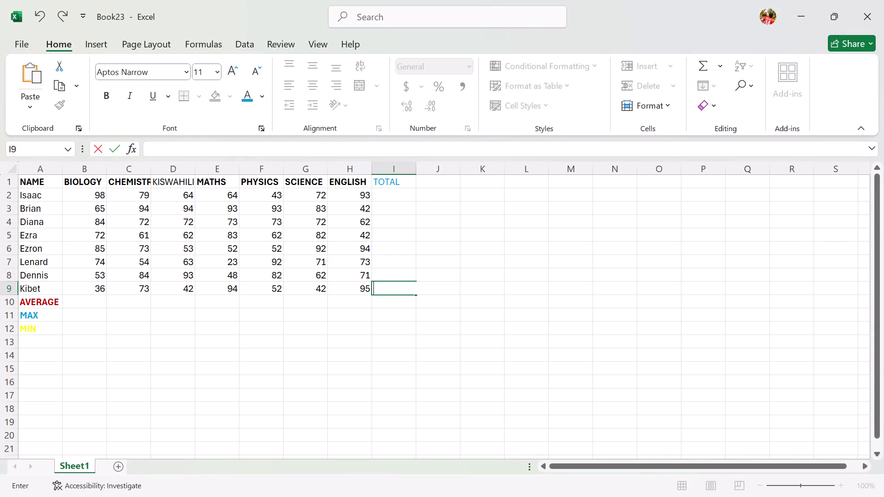
# Total each student's marks by inserting =SUM(B2:H2) in I2 and filling it down the TOTAL column to I9.
pyautogui.click(400, 192)
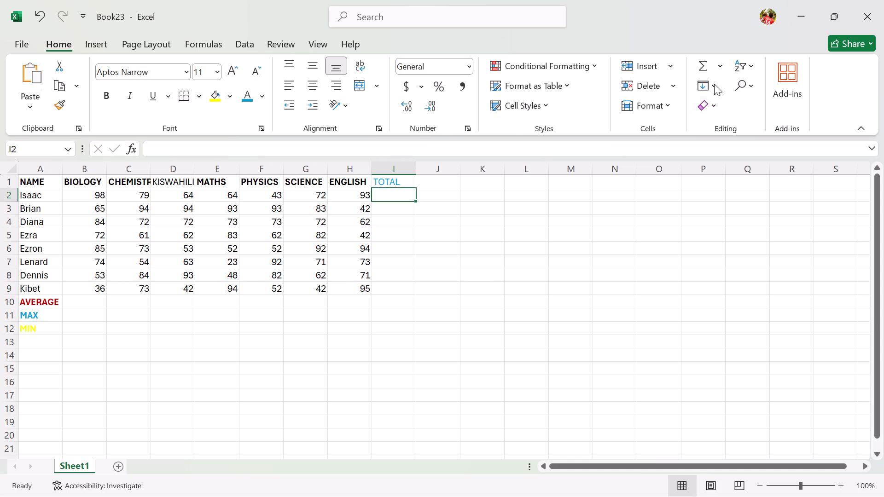
pyautogui.click(715, 66)
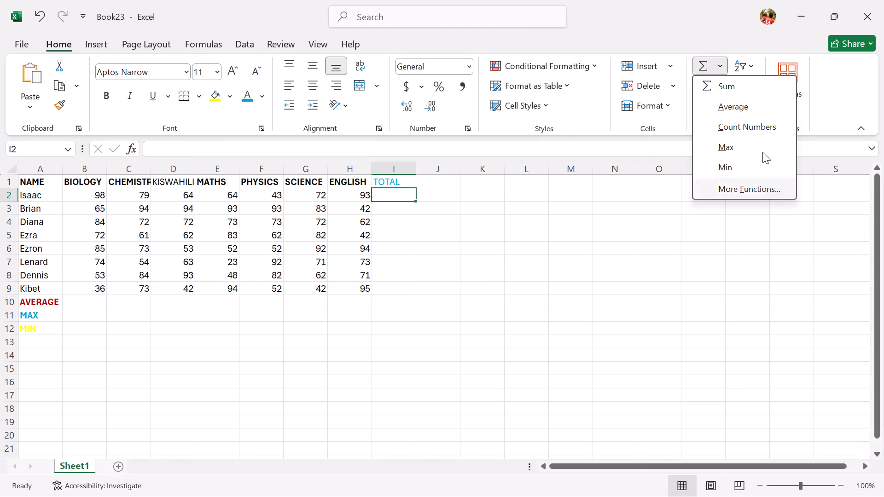
pyautogui.click(767, 92)
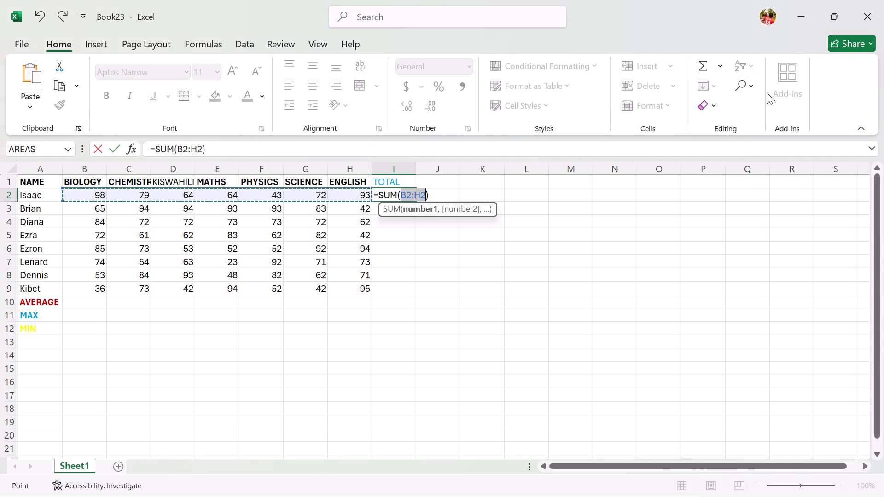
pyautogui.press('Return')
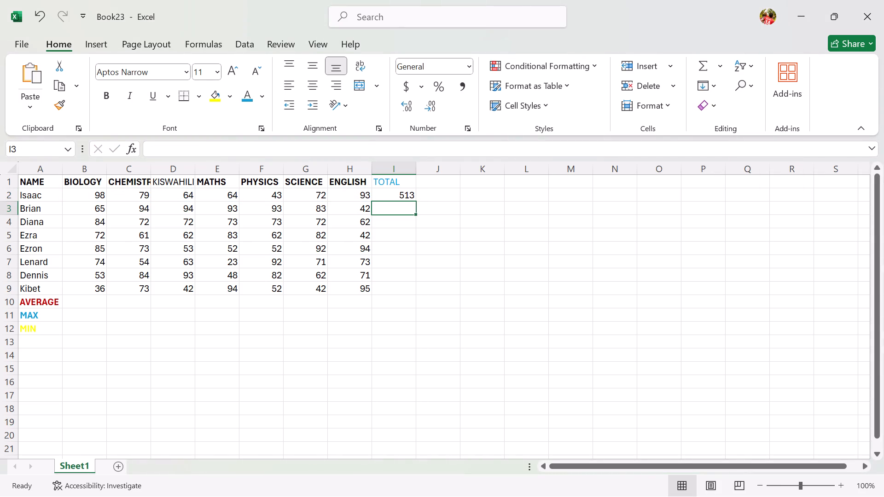
pyautogui.click(409, 197)
pyautogui.moveTo(416, 201); pyautogui.dragTo(416, 214)
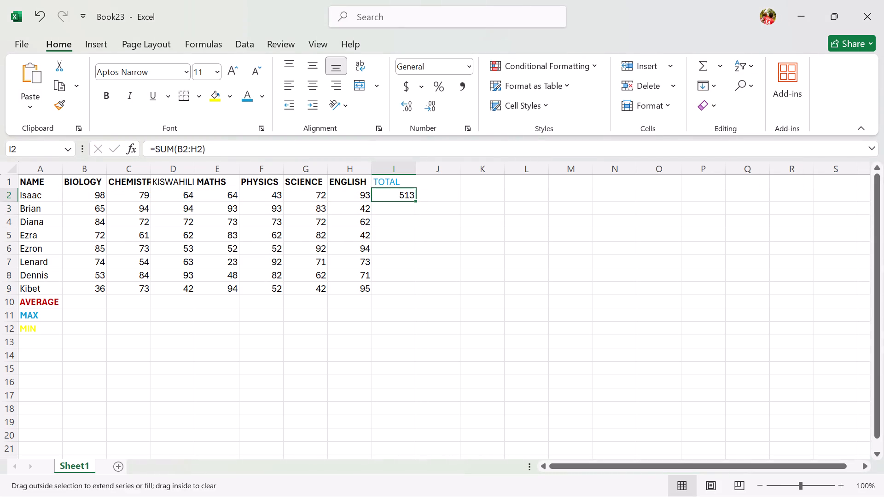
pyautogui.moveTo(416, 214); pyautogui.dragTo(415, 292)
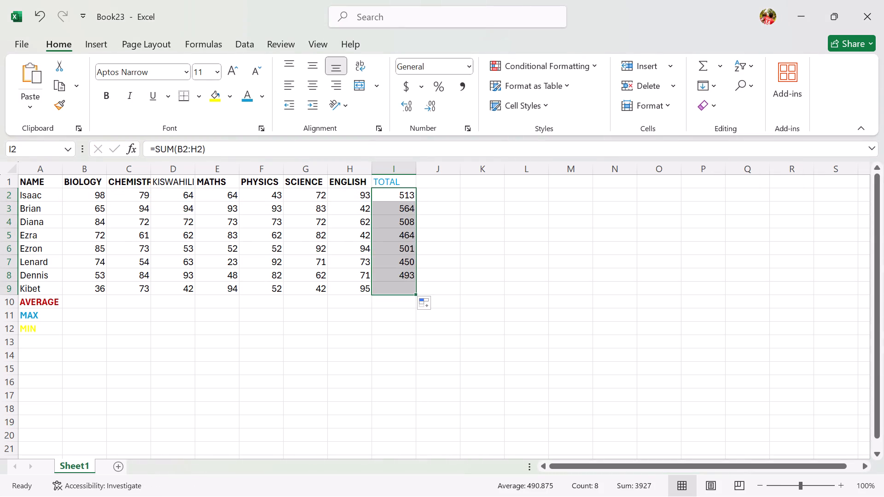
# Insert =AVERAGE(B2:B9) in cell B10 and fill it across the AVERAGE row to I10.
pyautogui.click(85, 307)
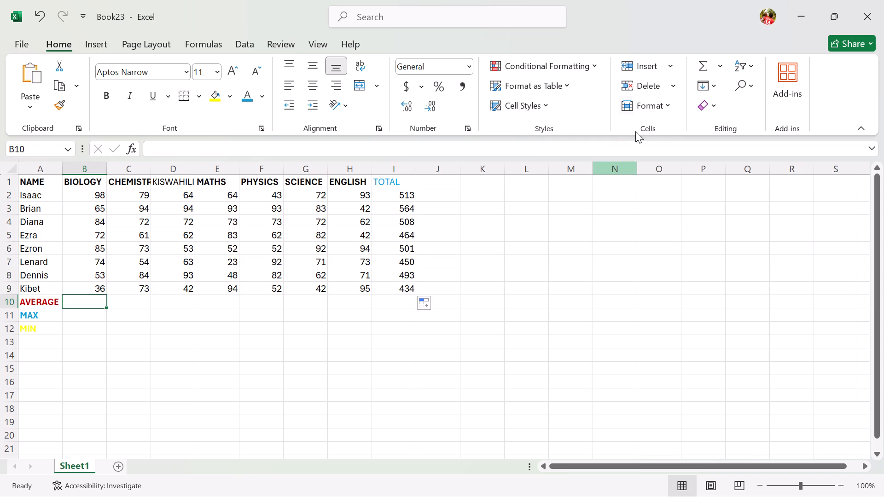
pyautogui.click(715, 70)
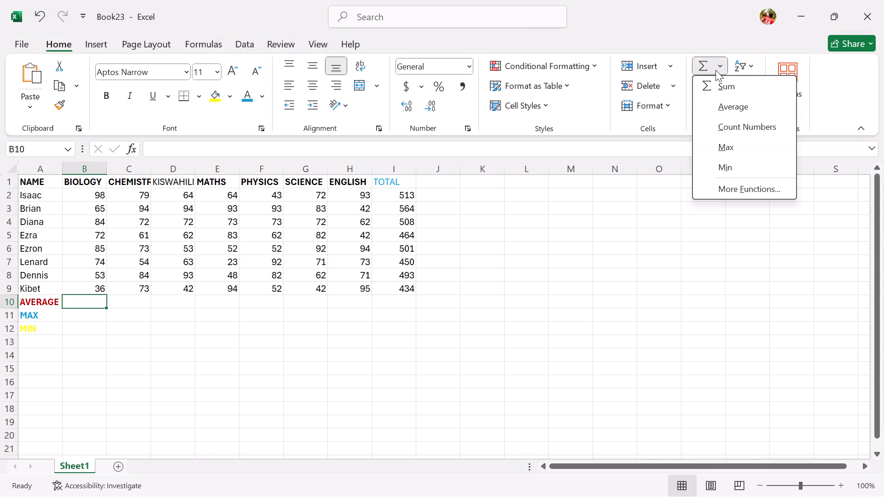
pyautogui.click(729, 105)
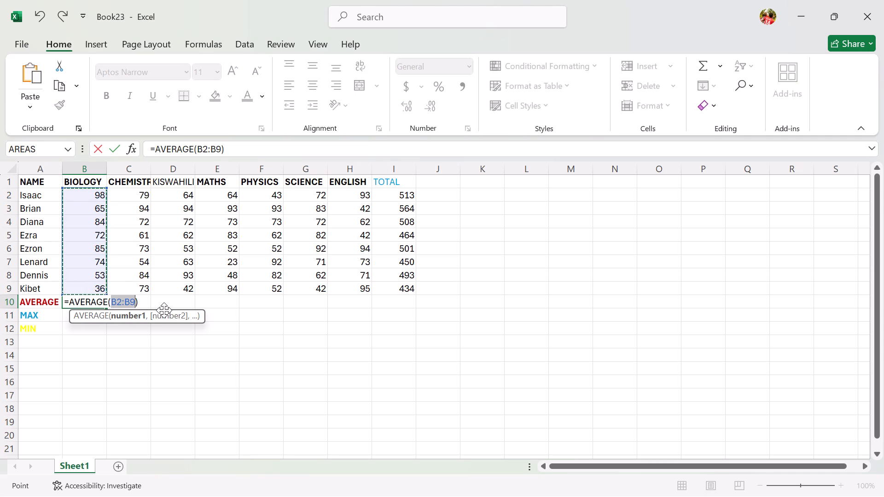
pyautogui.press('Return')
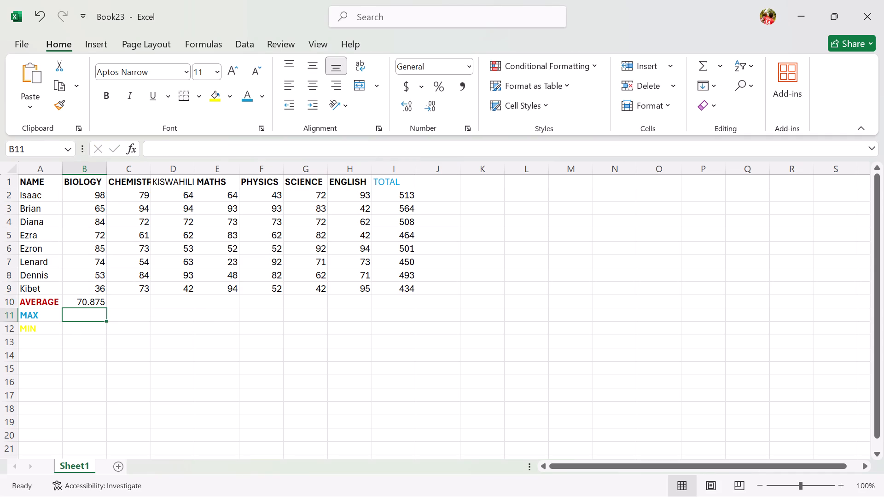
pyautogui.click(93, 298)
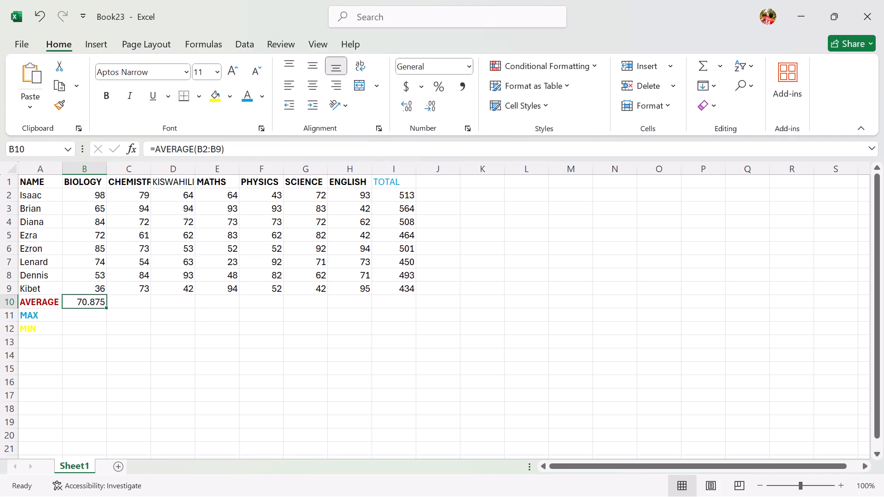
pyautogui.moveTo(105, 307); pyautogui.dragTo(303, 307)
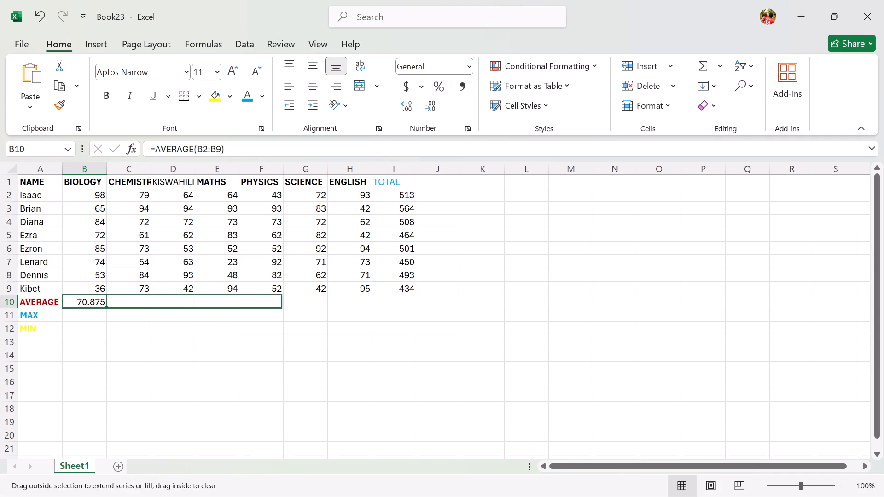
pyautogui.moveTo(303, 307); pyautogui.dragTo(374, 306)
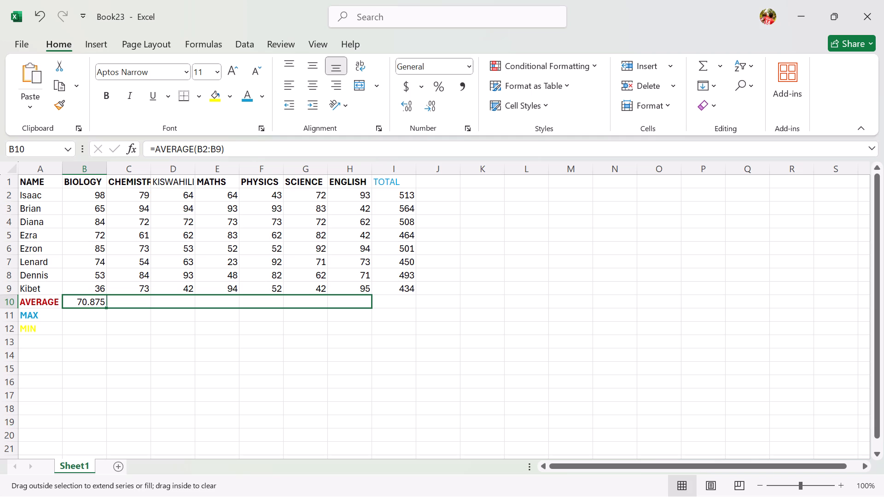
pyautogui.moveTo(374, 306); pyautogui.dragTo(398, 306)
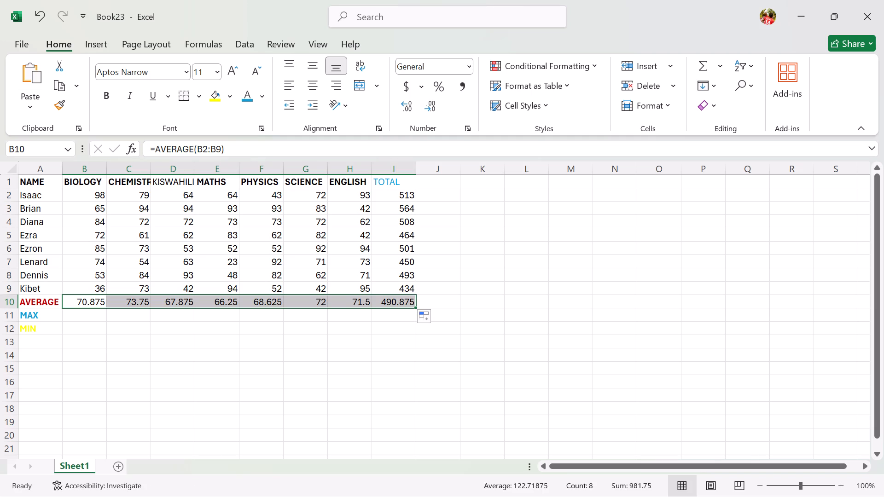
# Insert =MAX(B2:B10) in cell B11 and fill it across the MAX row to H11.
pyautogui.click(86, 315)
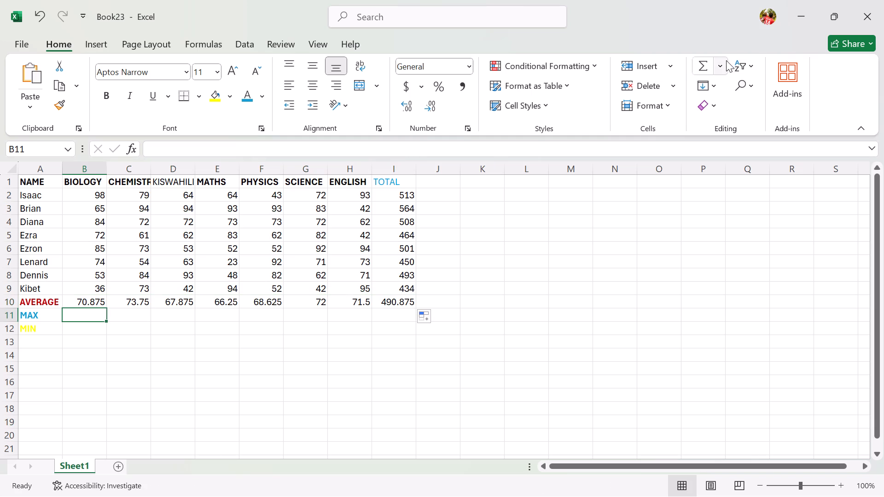
pyautogui.click(725, 64)
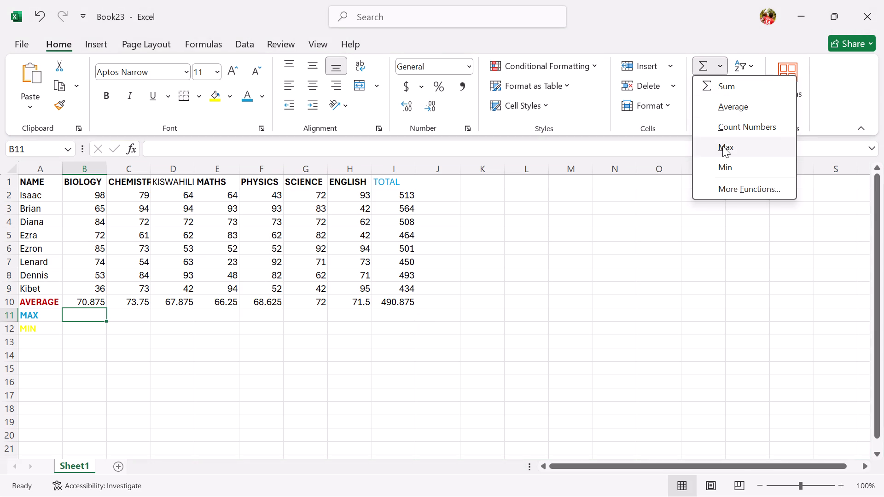
pyautogui.click(722, 146)
pyautogui.press('Return')
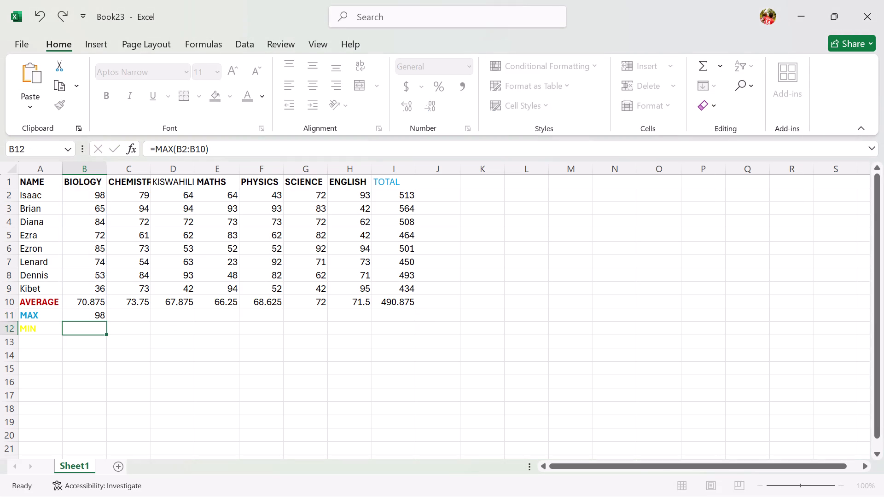
pyautogui.click(81, 317)
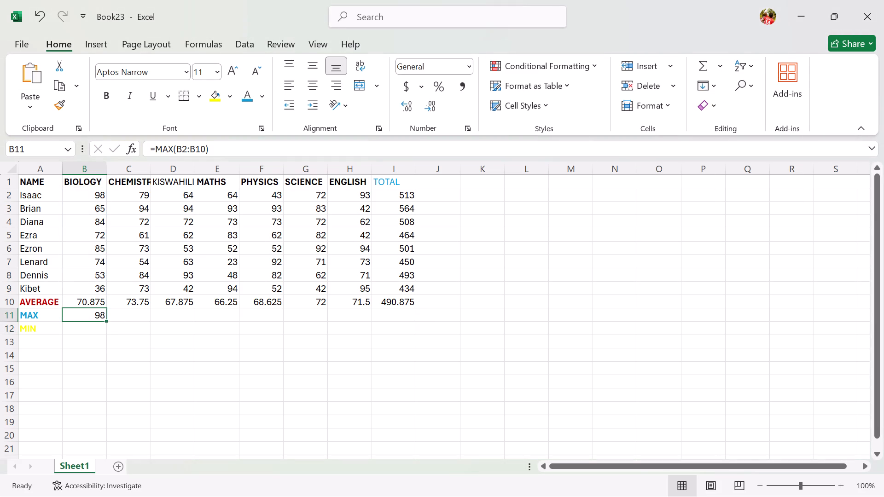
pyautogui.moveTo(106, 319); pyautogui.dragTo(204, 314)
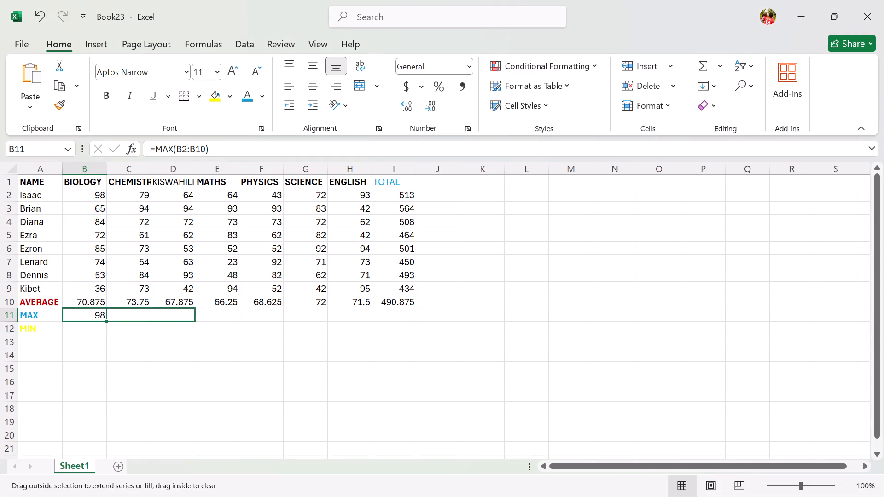
pyautogui.moveTo(204, 314); pyautogui.dragTo(360, 308)
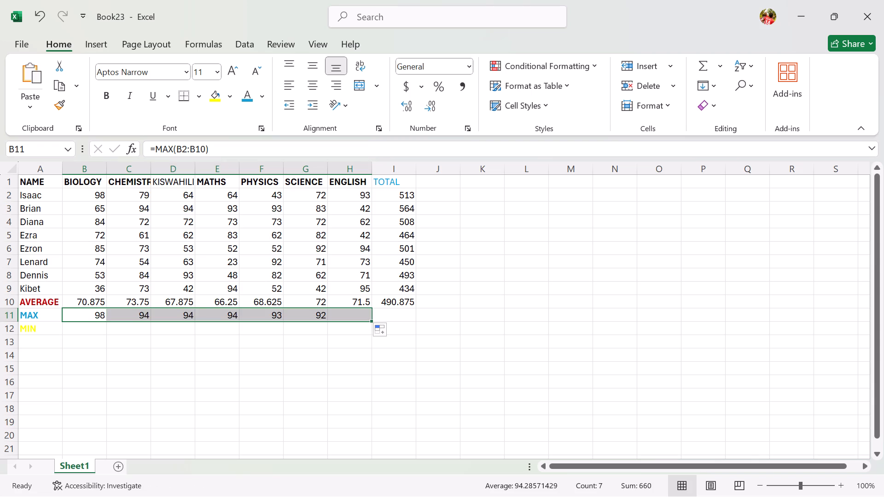
# Insert =MIN(B2:B11) in cell B12 and fill it across the MIN row to H12.
pyautogui.click(77, 330)
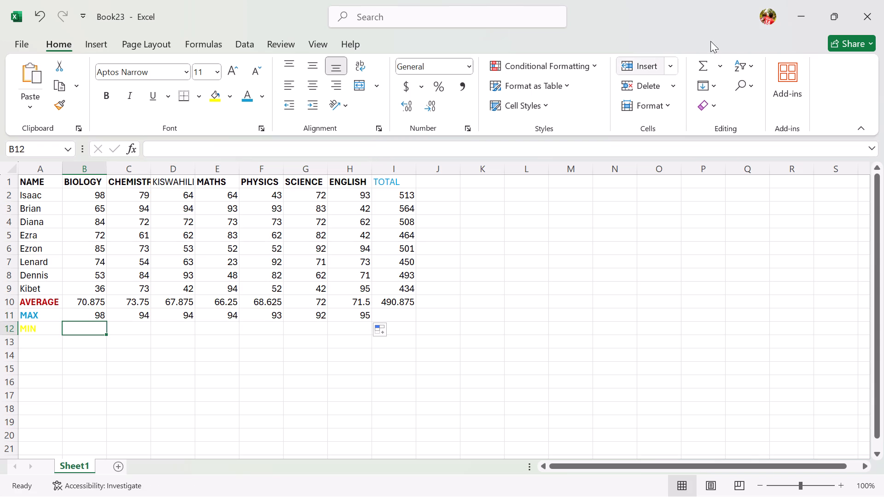
pyautogui.click(714, 61)
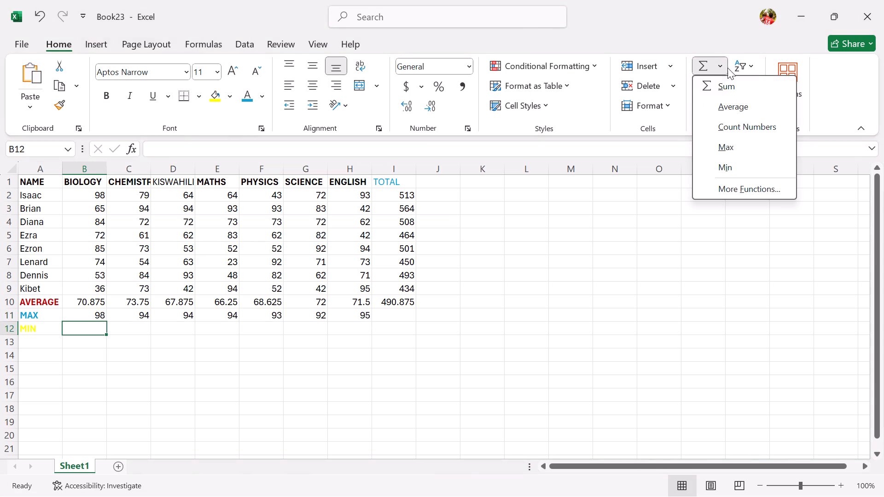
pyautogui.click(718, 166)
pyautogui.press('Return')
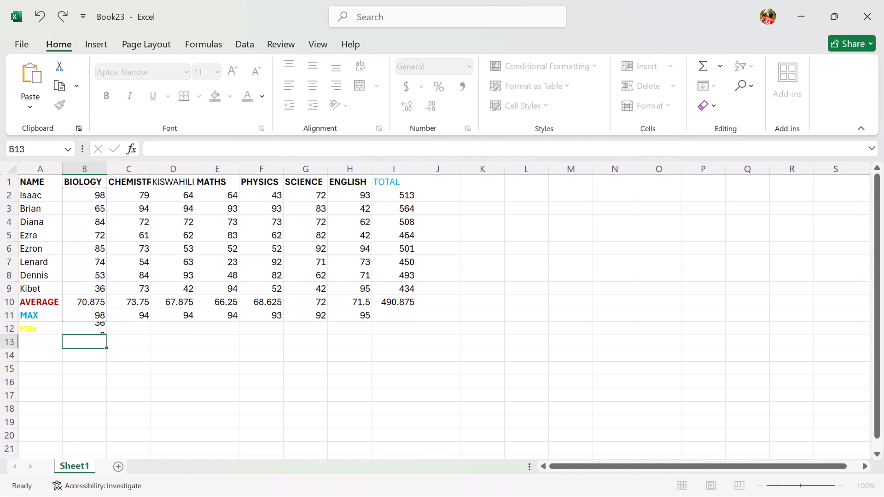
pyautogui.click(90, 336)
pyautogui.click(97, 329)
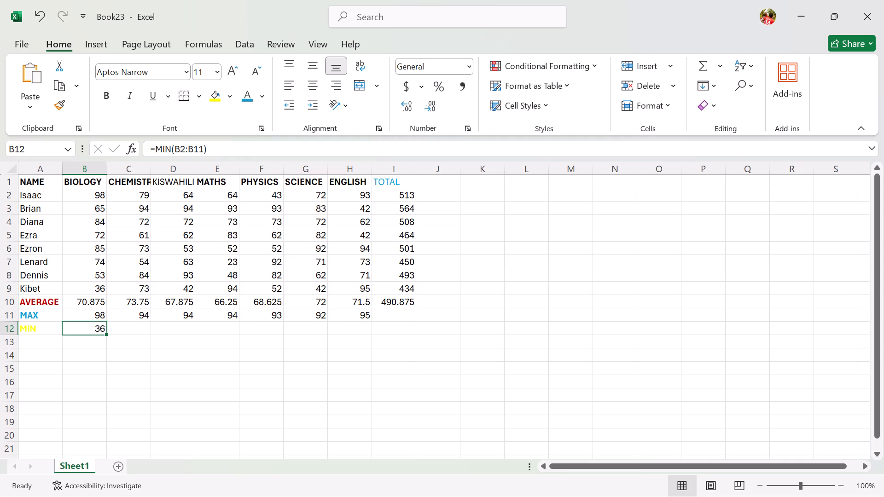
pyautogui.doubleClick(105, 334)
pyautogui.moveTo(106, 333); pyautogui.dragTo(354, 320)
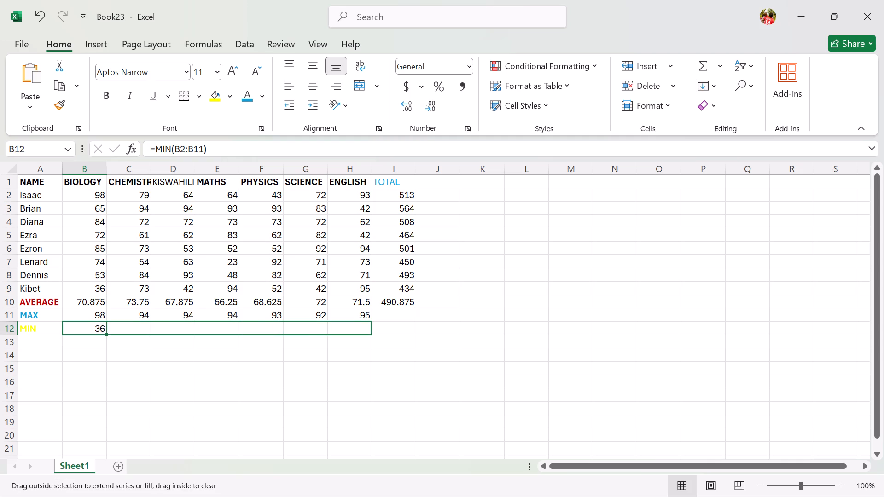
pyautogui.moveTo(354, 320); pyautogui.dragTo(358, 319)
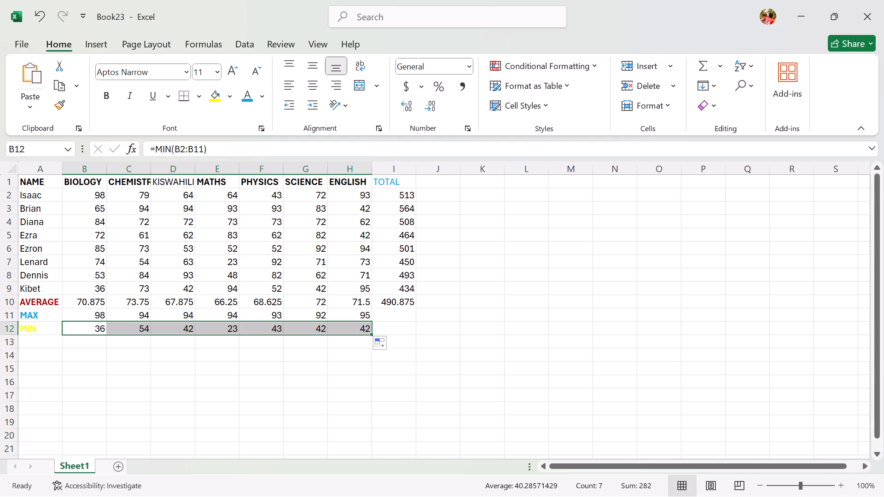
# Apply a Top Border to the empty cell P7.
pyautogui.click(696, 256)
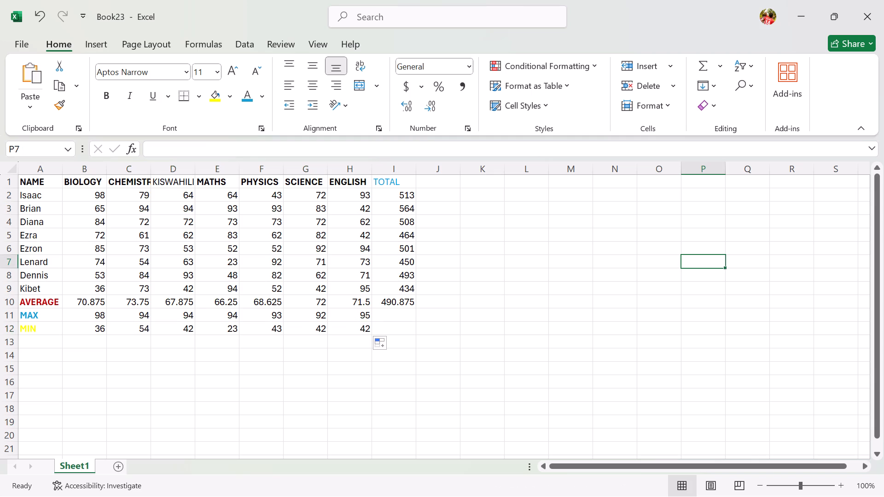
pyautogui.click(696, 256)
pyautogui.click(200, 92)
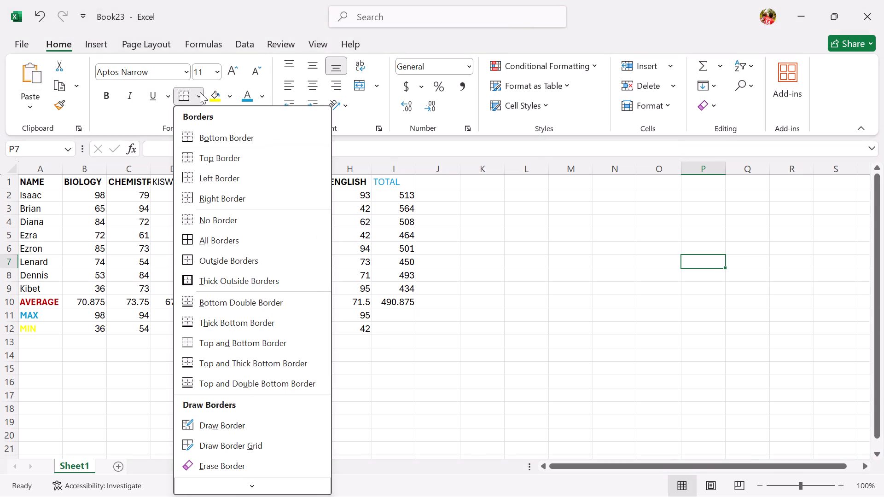
pyautogui.click(245, 156)
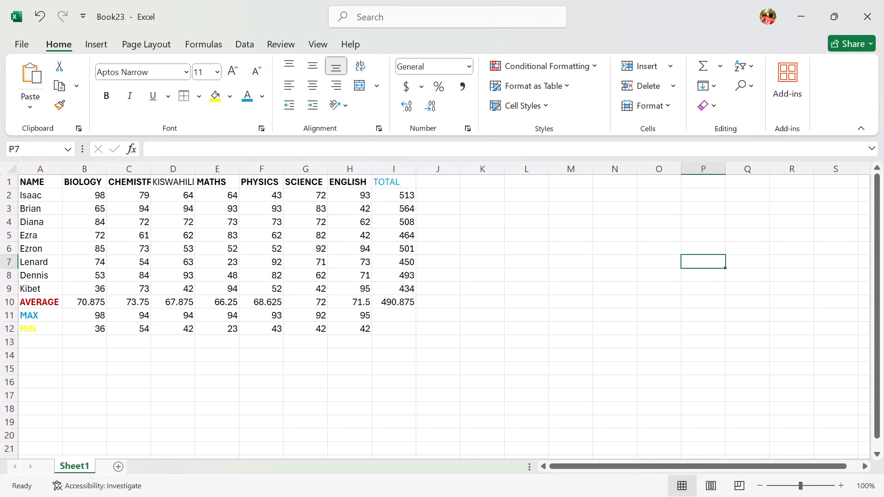
pyautogui.click(195, 97)
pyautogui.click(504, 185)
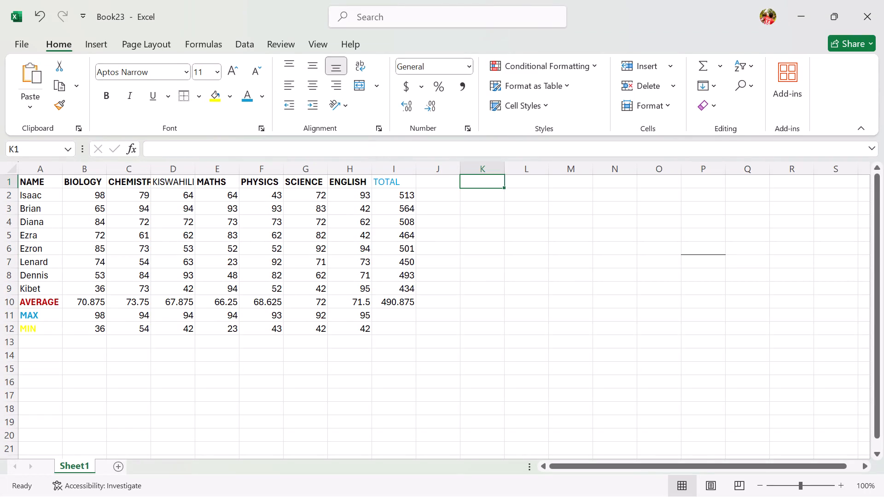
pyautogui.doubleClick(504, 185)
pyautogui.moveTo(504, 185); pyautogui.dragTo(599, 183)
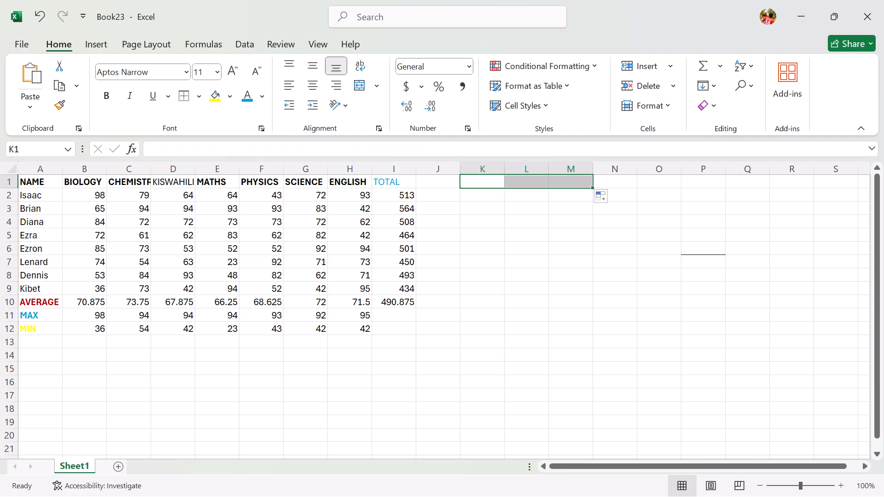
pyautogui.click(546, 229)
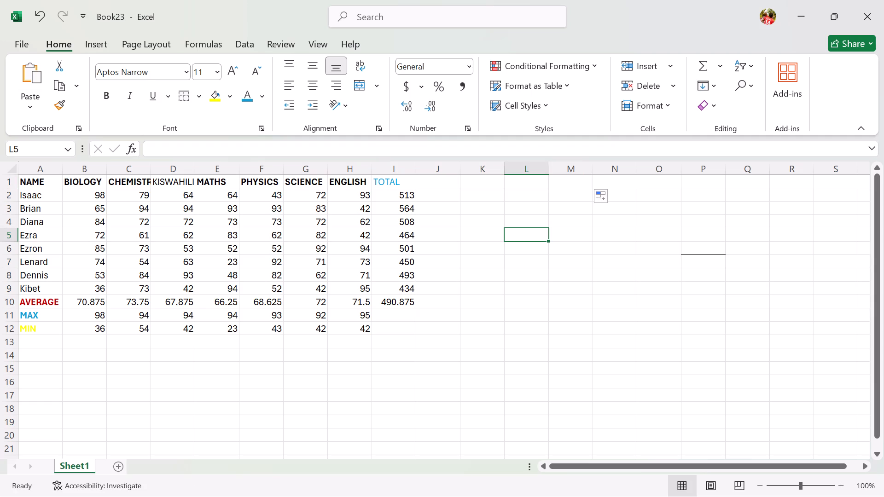
# Apply a Left Border to the empty cell J1, beside the TOTAL heading.
pyautogui.click(438, 181)
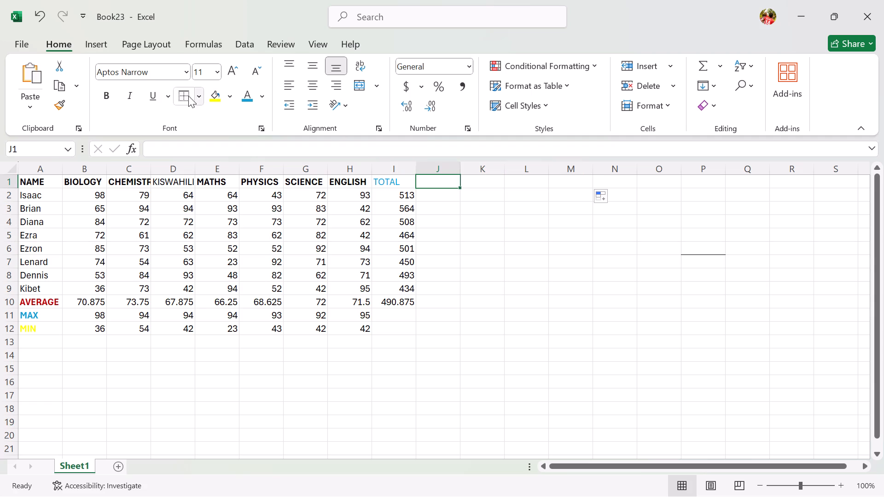
pyautogui.click(169, 96)
pyautogui.moveTo(169, 96); pyautogui.dragTo(163, 98)
pyautogui.click(198, 98)
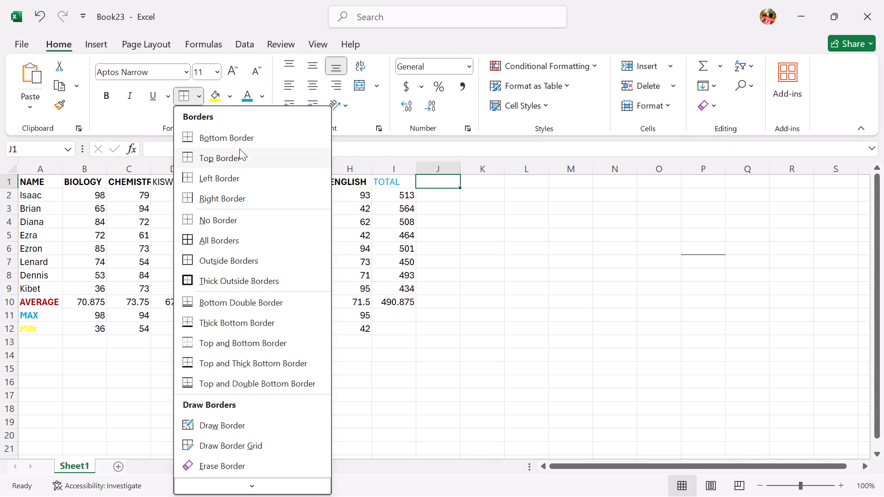
pyautogui.click(237, 175)
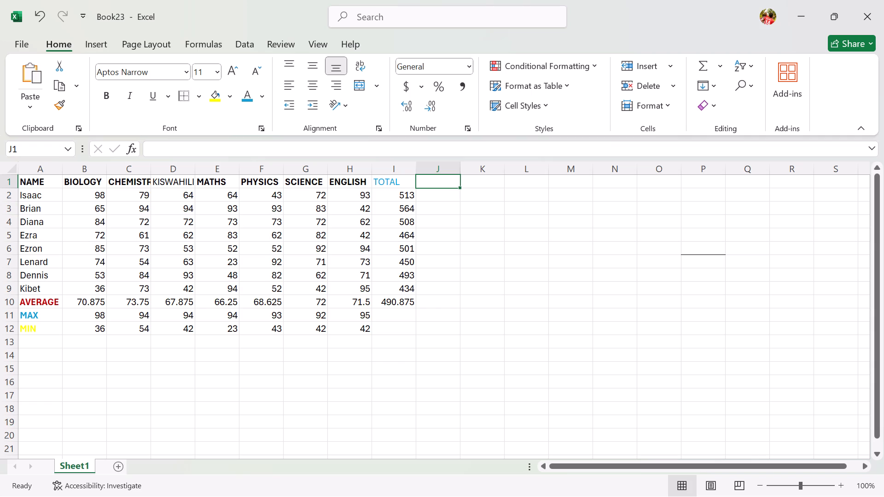
# Apply a Left Border to the NAME column, cells A1 to A12.
pyautogui.moveTo(18, 178); pyautogui.dragTo(17, 193)
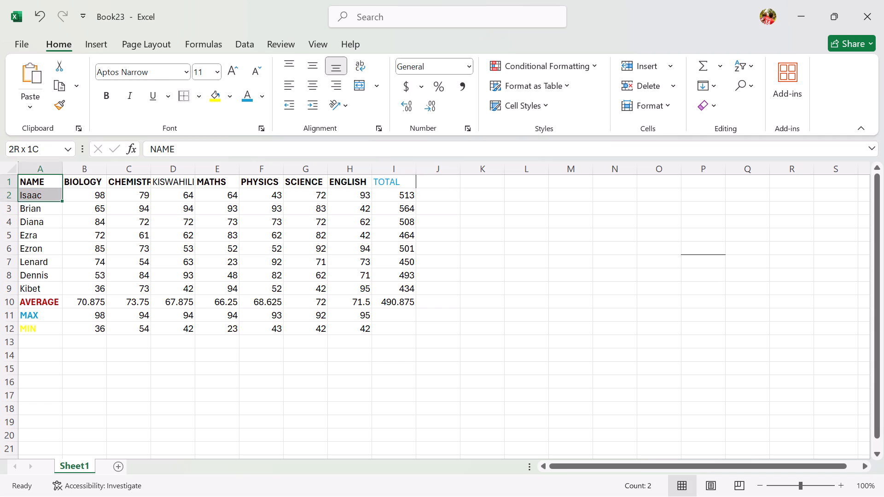
pyautogui.moveTo(17, 193); pyautogui.dragTo(19, 327)
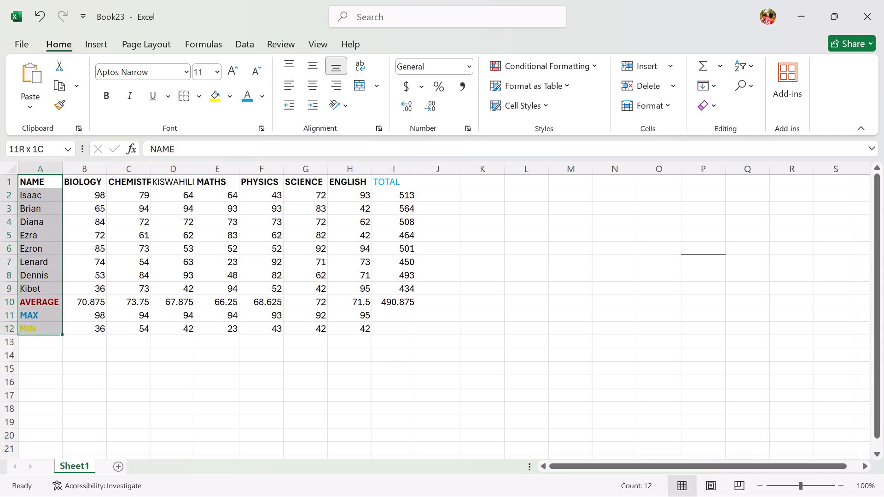
pyautogui.moveTo(19, 327); pyautogui.dragTo(16, 334)
pyautogui.moveTo(16, 334); pyautogui.dragTo(16, 331)
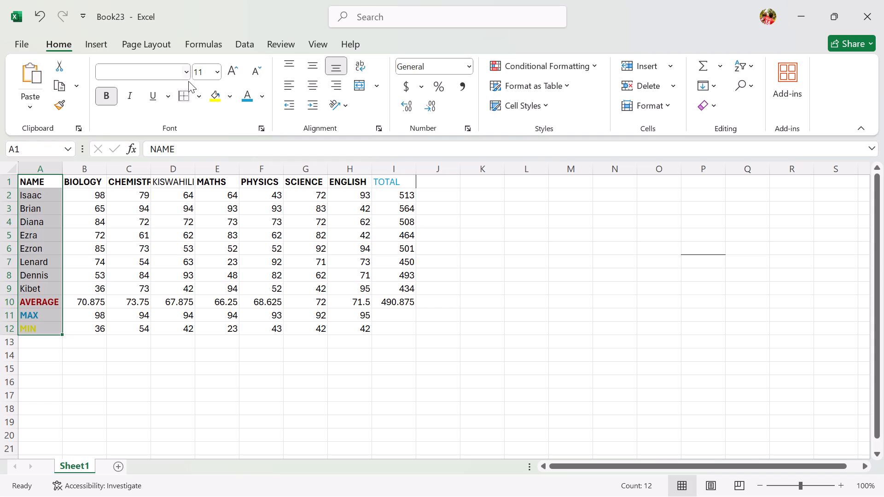
pyautogui.click(198, 99)
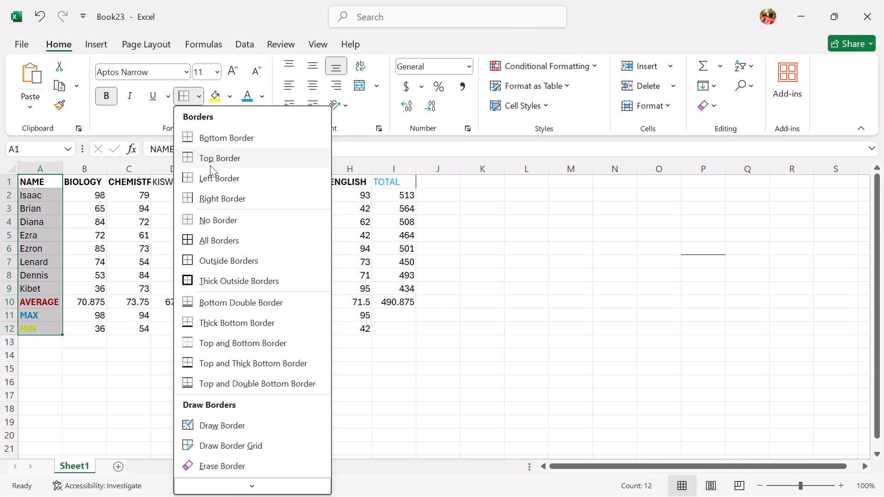
pyautogui.click(210, 170)
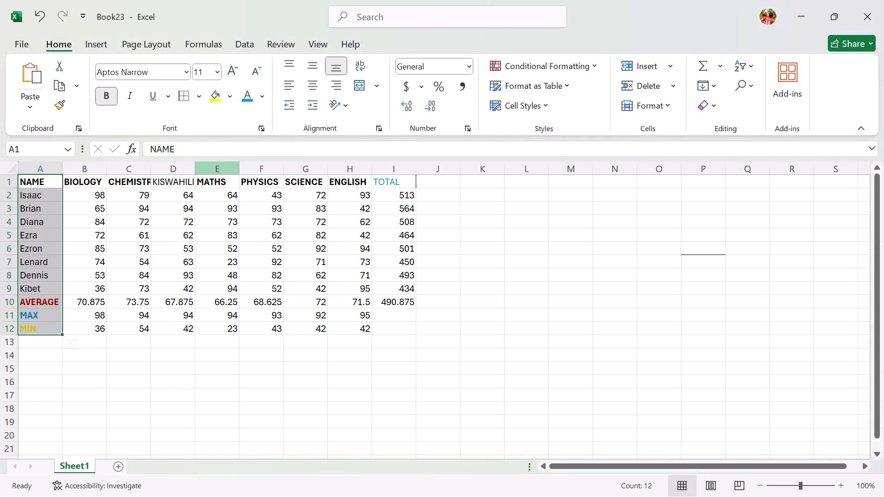
# Apply a Bottom Border to the empty cell M6.
pyautogui.click(556, 251)
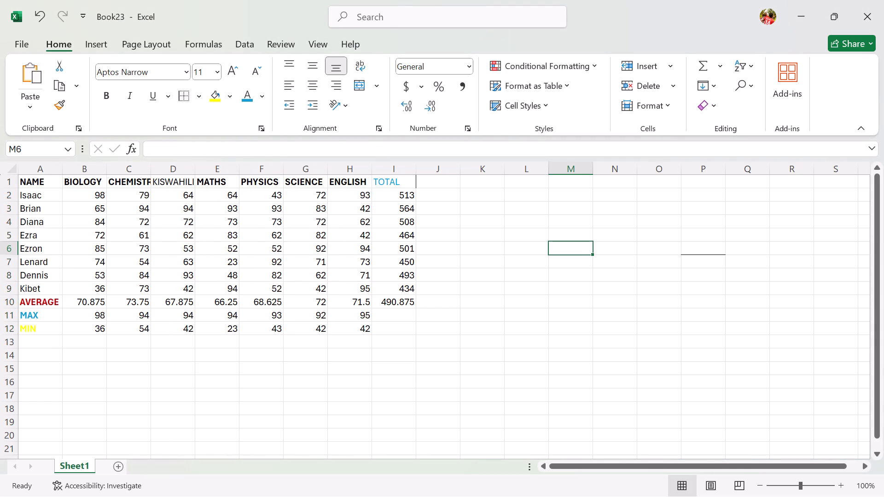
pyautogui.click(195, 92)
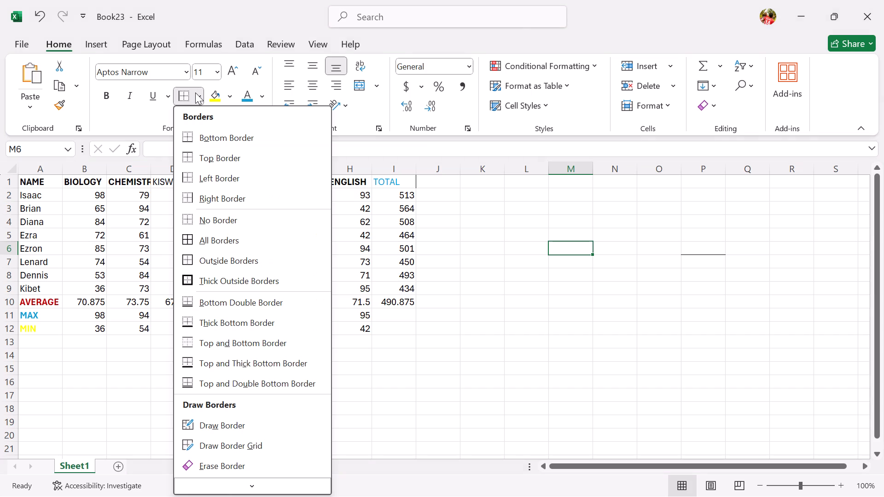
pyautogui.click(213, 144)
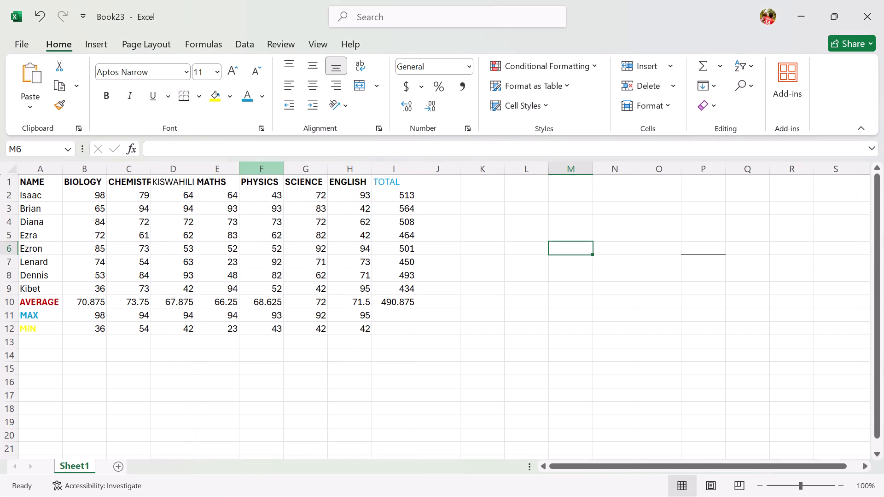
# Insert =AVERAGE(B2:I2) in cell J2, beside the TOTAL column, and fill it down to J10.
pyautogui.click(424, 196)
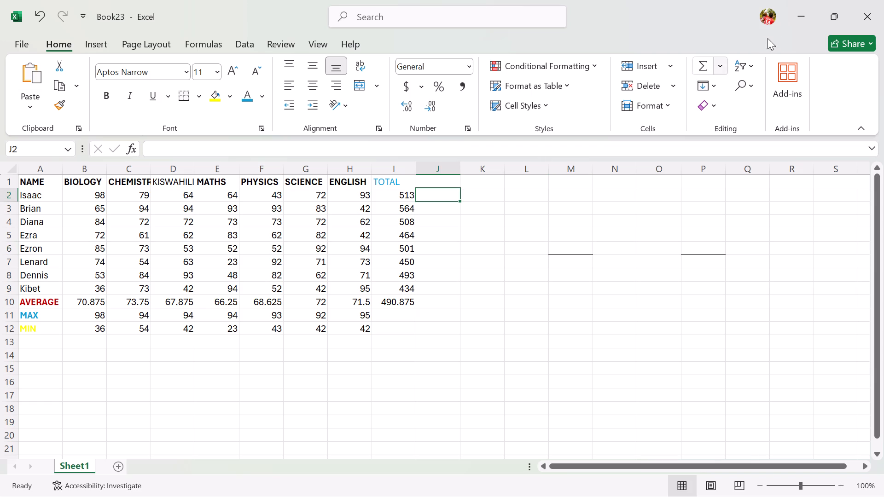
pyautogui.click(725, 69)
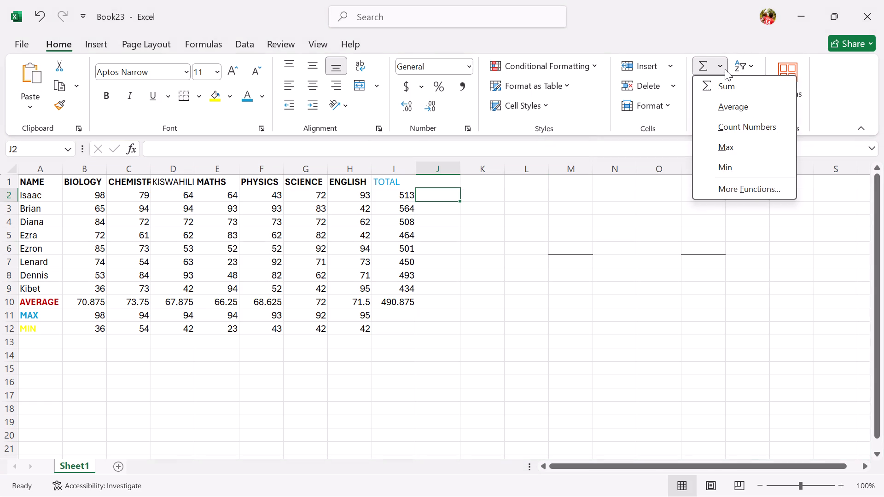
pyautogui.click(734, 98)
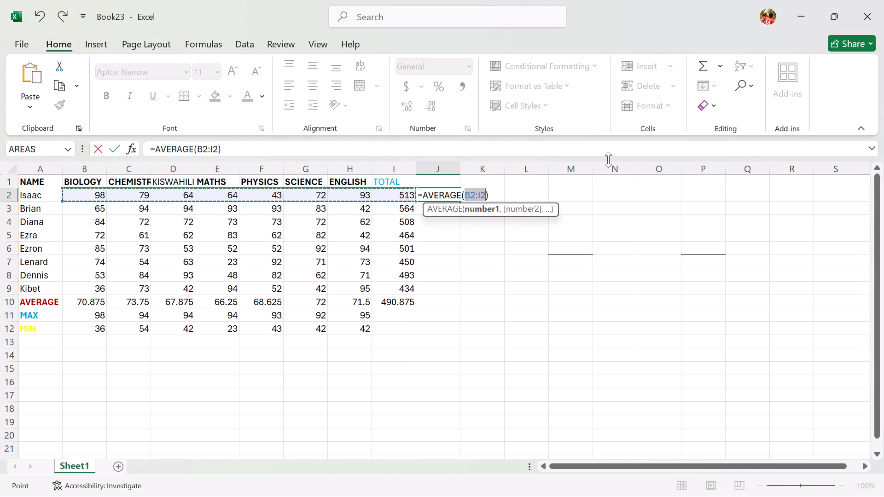
pyautogui.press('Return')
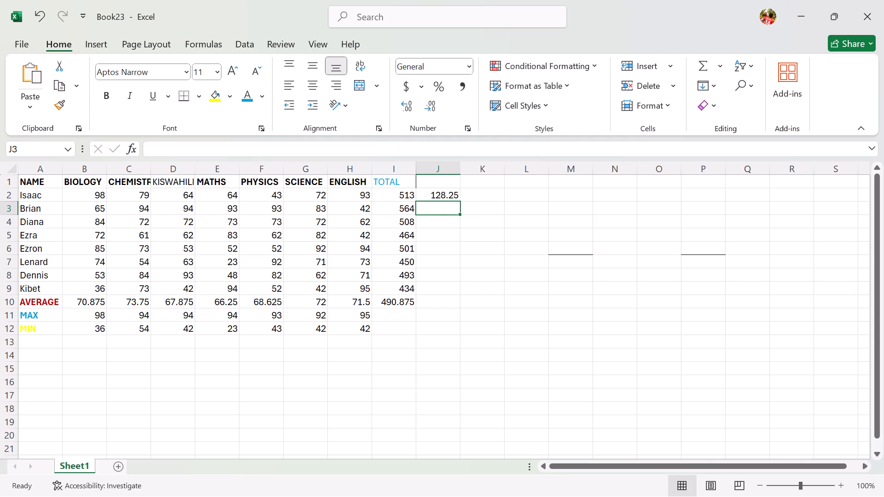
pyautogui.click(456, 196)
pyautogui.moveTo(458, 199); pyautogui.dragTo(455, 231)
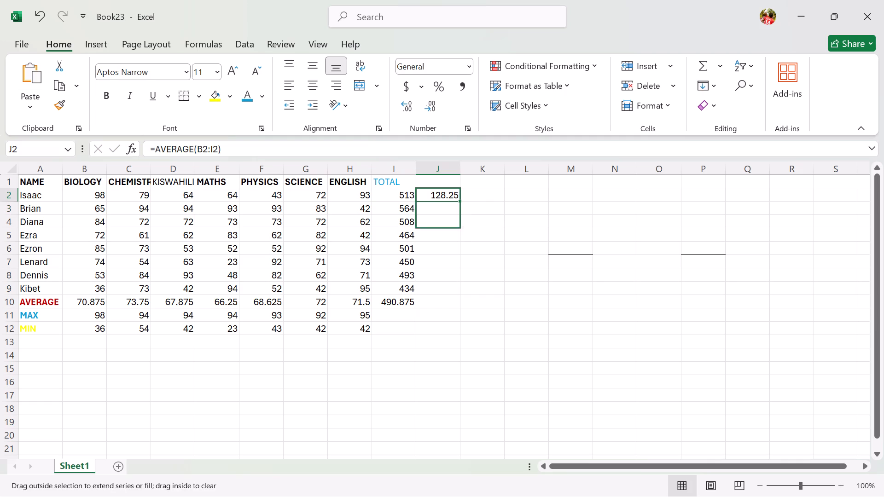
pyautogui.moveTo(455, 231); pyautogui.dragTo(462, 313)
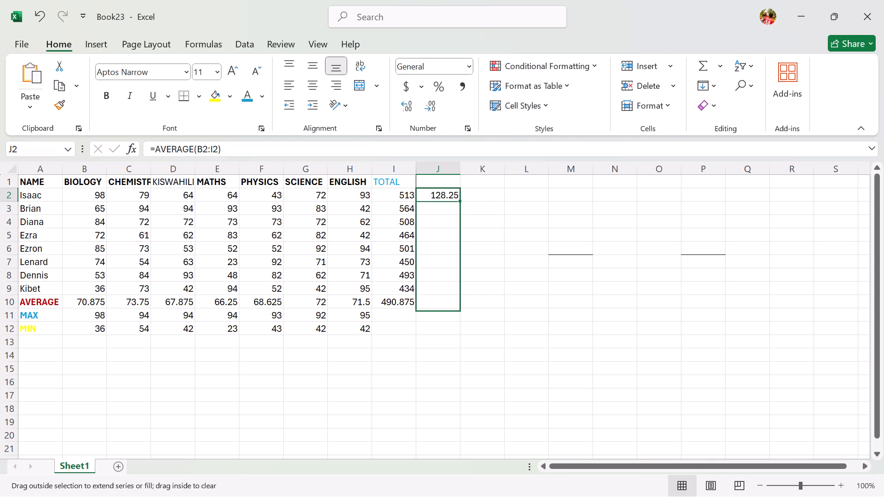
pyautogui.moveTo(462, 313); pyautogui.dragTo(462, 312)
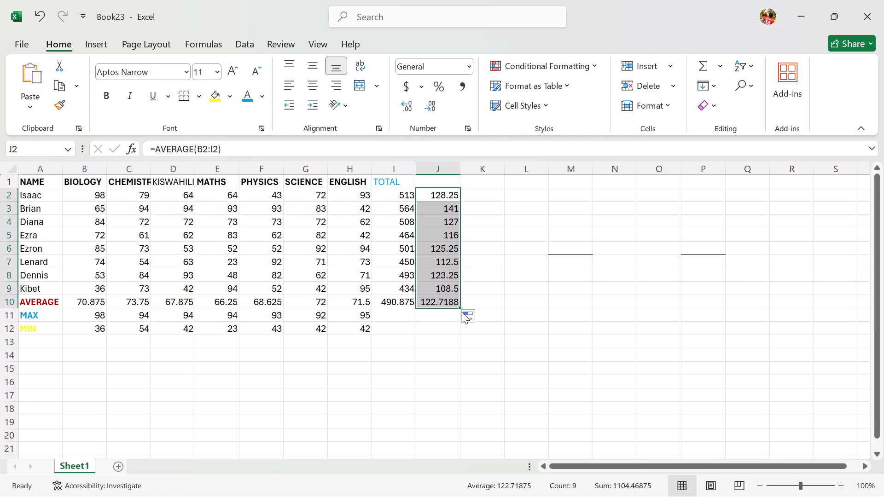
pyautogui.click(462, 312)
pyautogui.click(489, 302)
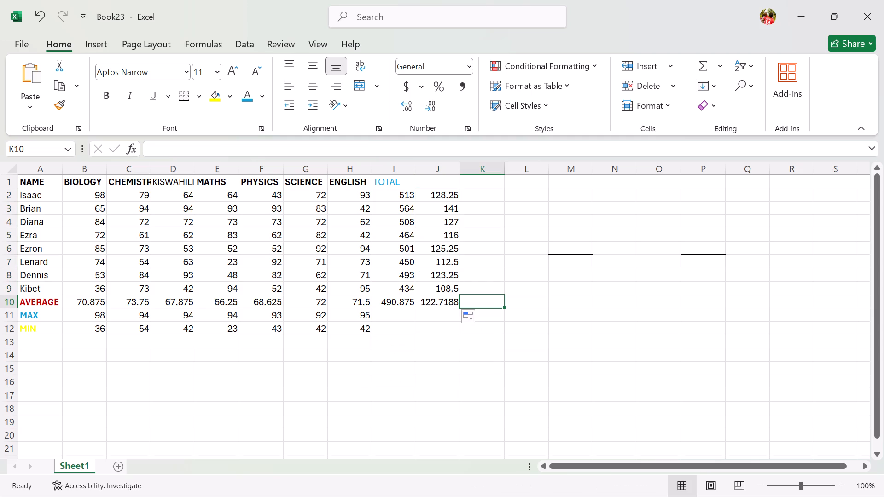
# Clear cell J10 at the end of the AVERAGE row.
pyautogui.click(449, 304)
pyautogui.click(716, 100)
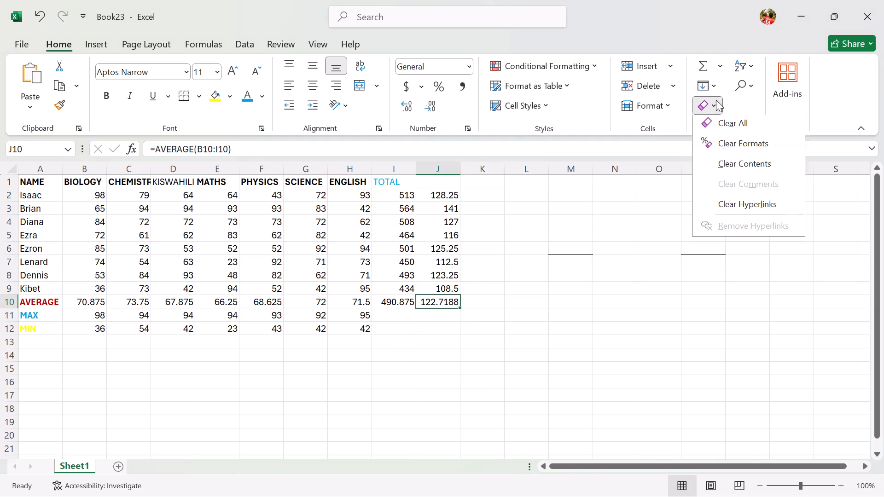
pyautogui.click(712, 135)
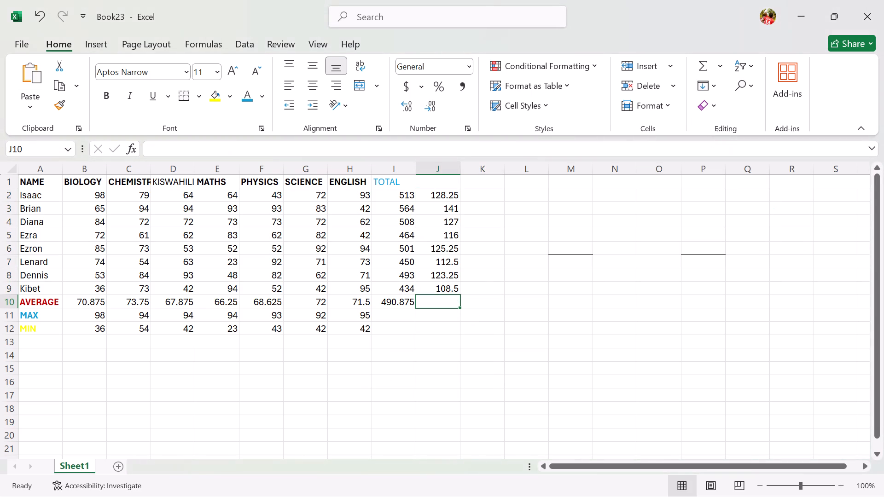
# Insert =MAX(B2:J2) in cell K2 and fill it down the student rows to K9.
pyautogui.click(490, 194)
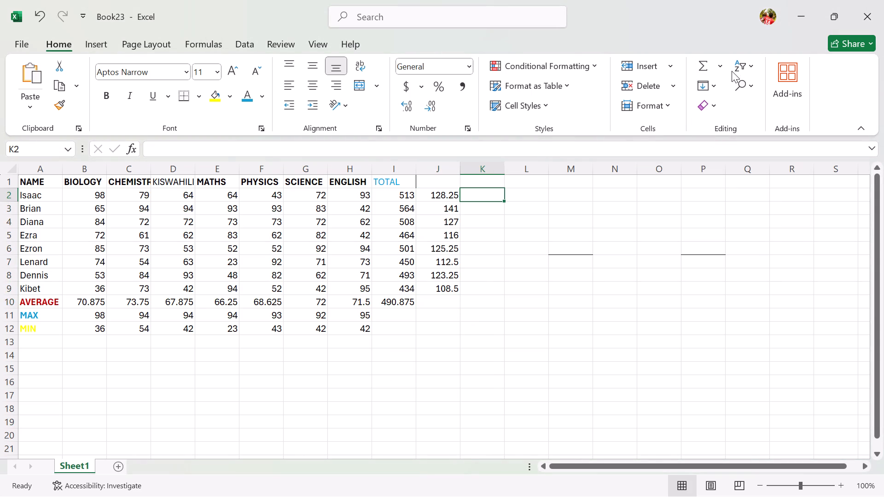
pyautogui.click(722, 69)
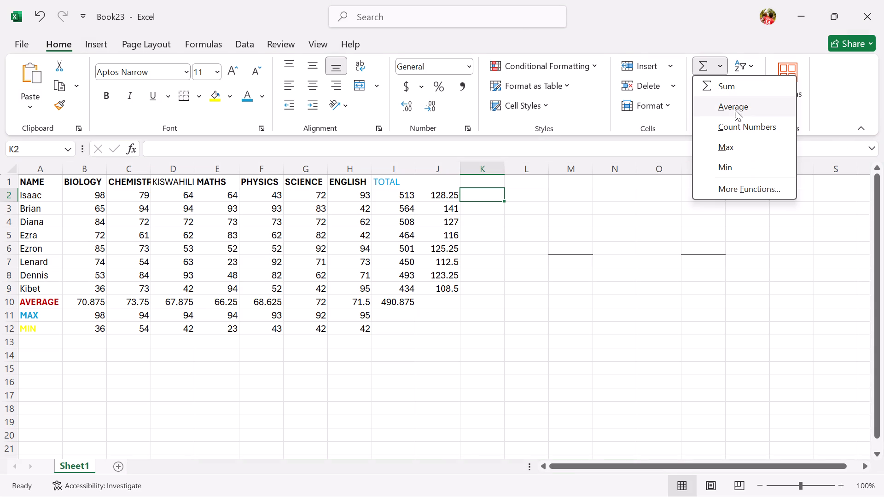
pyautogui.moveTo(731, 135); pyautogui.dragTo(733, 151)
pyautogui.moveTo(733, 151); pyautogui.dragTo(733, 142)
pyautogui.moveTo(733, 142); pyautogui.dragTo(514, 200)
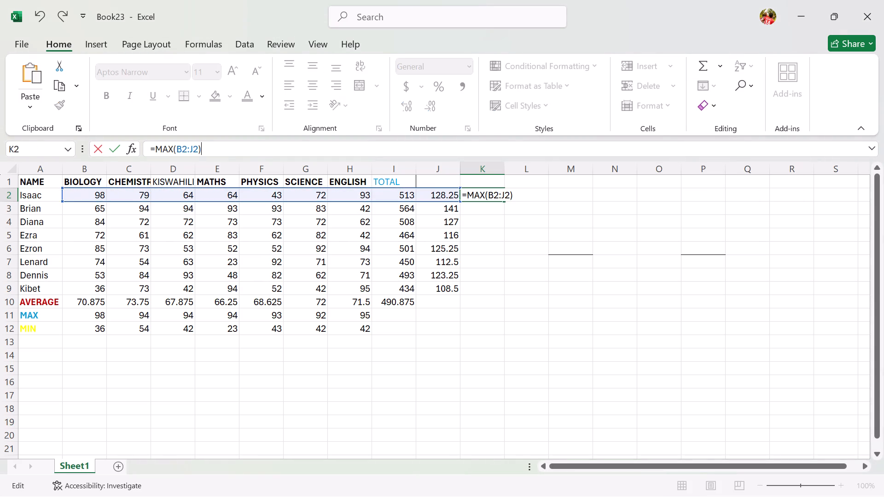
pyautogui.press('Return')
pyautogui.press('Return')
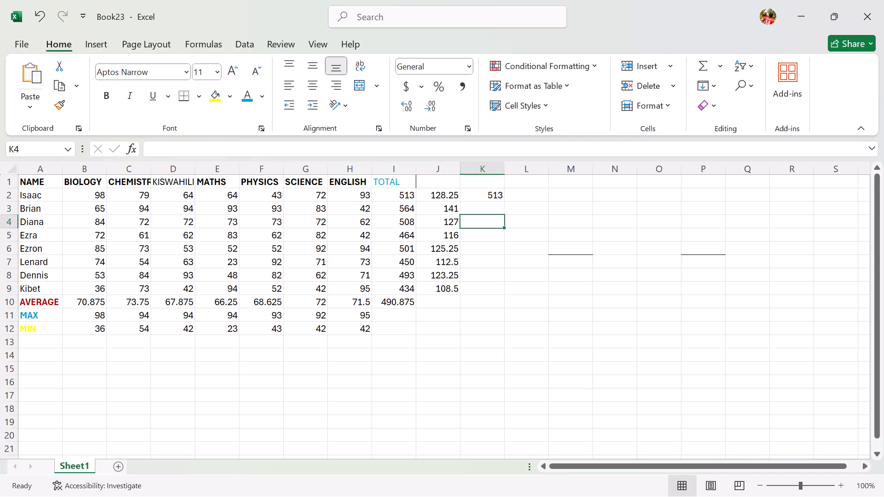
pyautogui.click(499, 196)
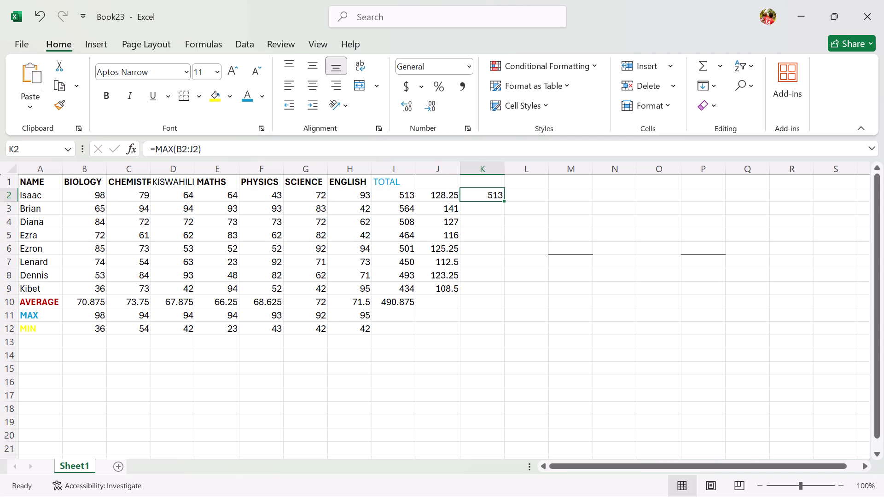
pyautogui.moveTo(500, 199); pyautogui.dragTo(503, 291)
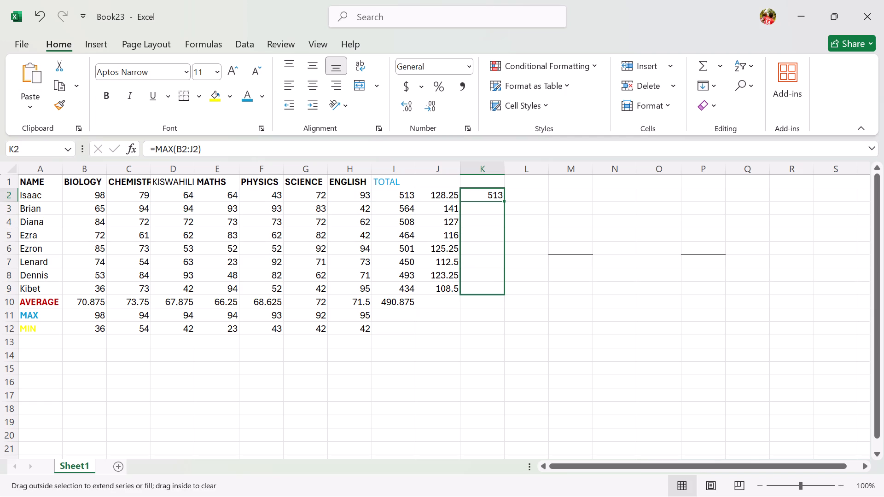
pyautogui.moveTo(503, 291); pyautogui.dragTo(503, 291)
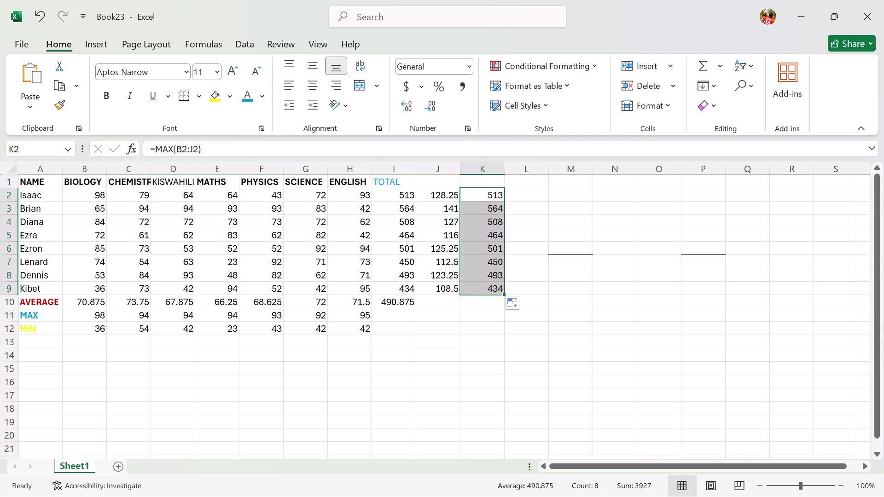
pyautogui.click(702, 219)
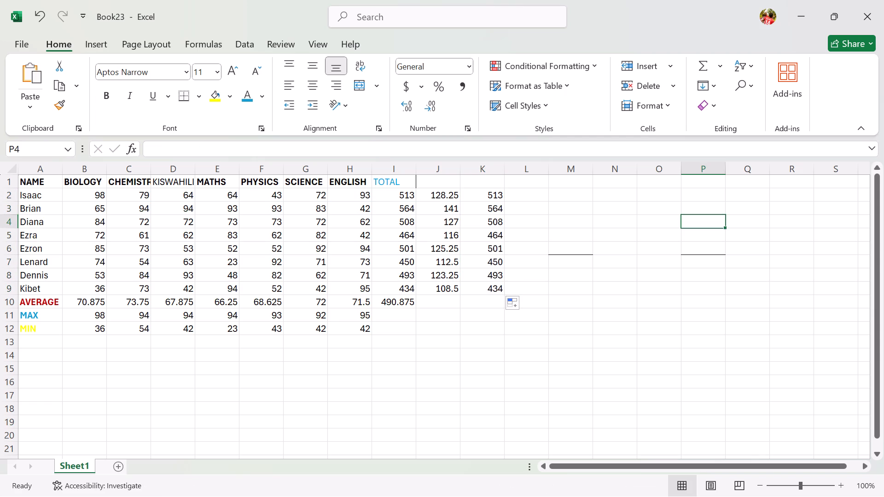